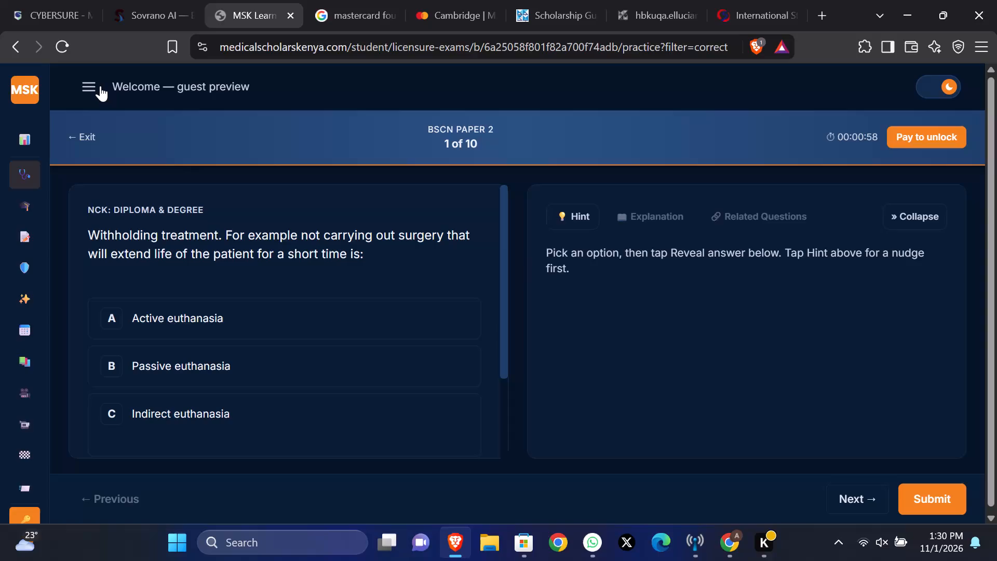
Load the Medical Scholars Kenya home page by trimming the practice page's address to medicalscholarskenya.com.
{"action": "left_click", "coordinate": [93, 90]}
{"action": "scroll", "coordinate": [92, 376], "scroll_direction": "down", "scroll_amount": 2}
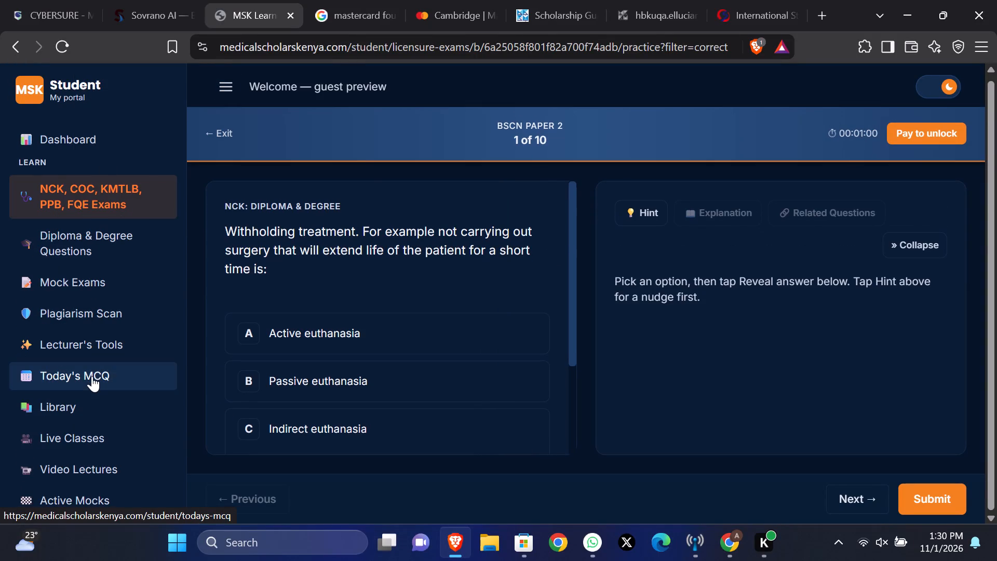
{"action": "right_click_drag", "start_coordinate": [350, 50], "coordinate": [708, 68]}
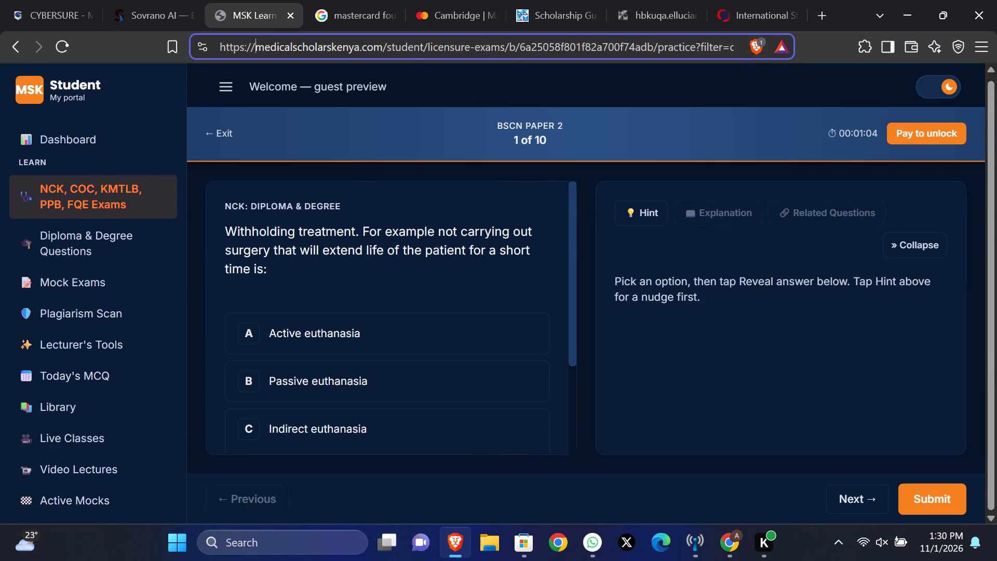
{"action": "left_click", "coordinate": [737, 49]}
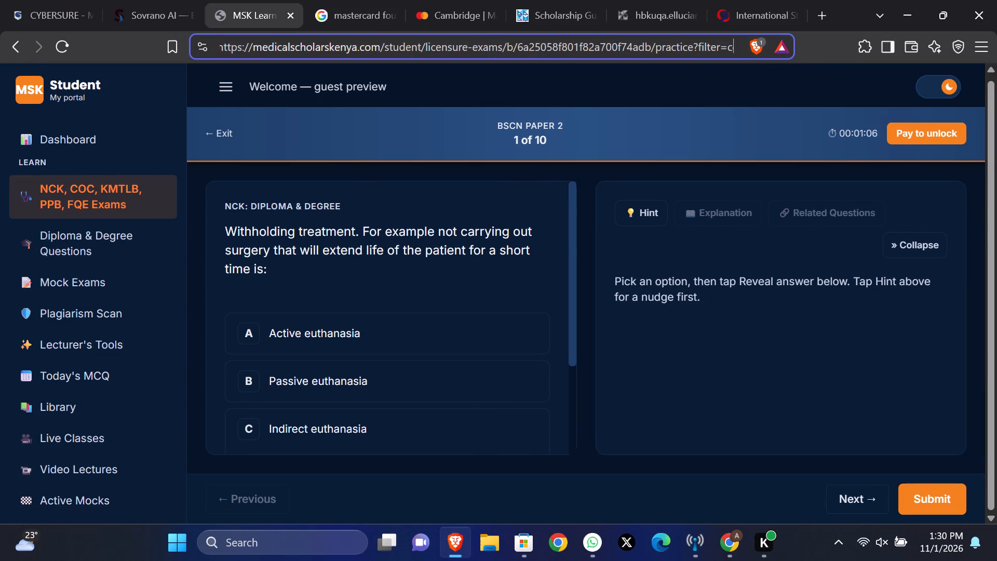
{"action": "right_click", "coordinate": [735, 46]}
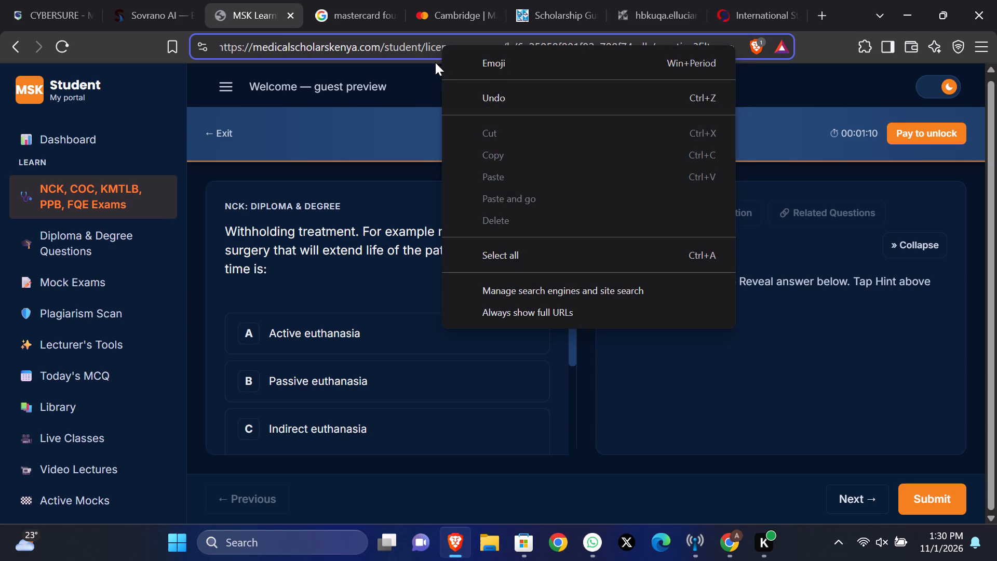
{"action": "left_click", "coordinate": [383, 44]}
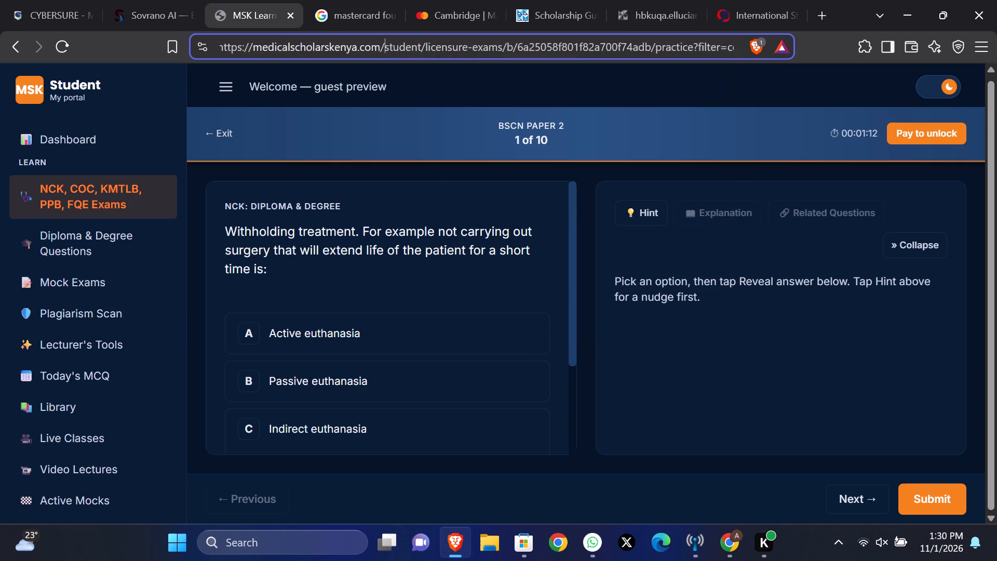
{"action": "left_click_drag", "start_coordinate": [383, 44], "coordinate": [996, 192]}
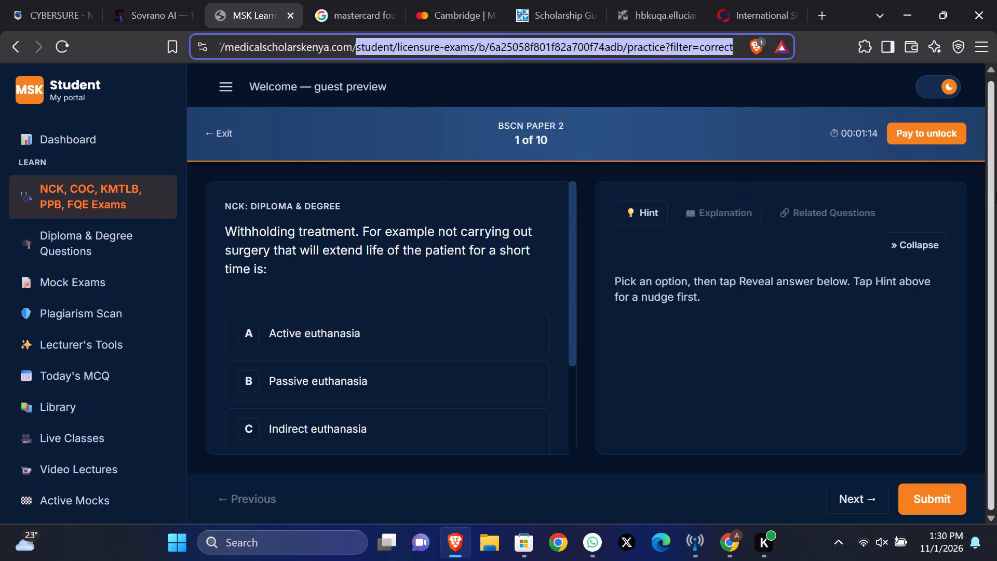
{"action": "key", "text": "BackSpace"}
{"action": "key", "text": "BackSpace"}
{"action": "key", "text": "Return"}
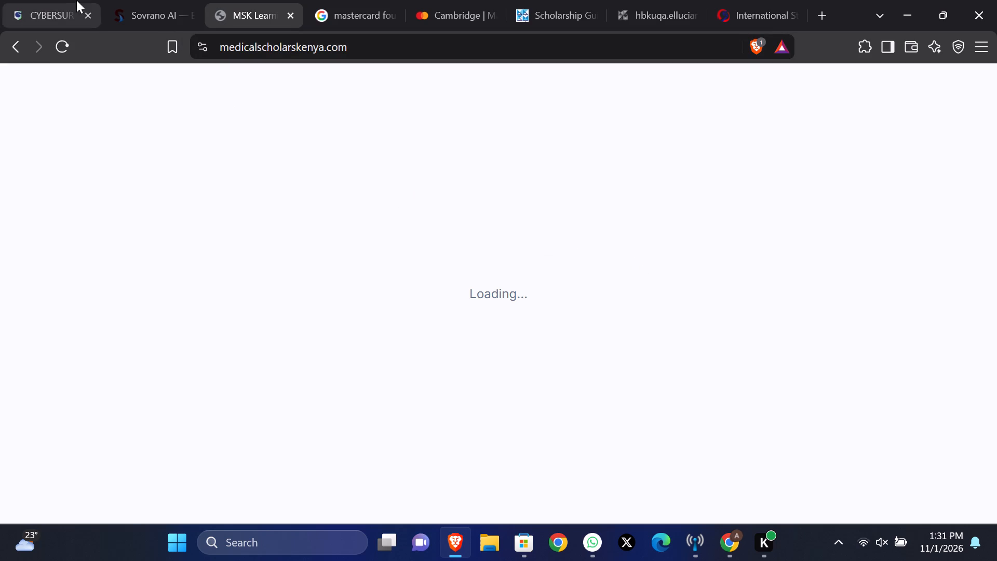
Switch to the Sovrano AI site and review the profile, activity and referral sections of its home dashboard.
{"action": "left_click", "coordinate": [126, 14]}
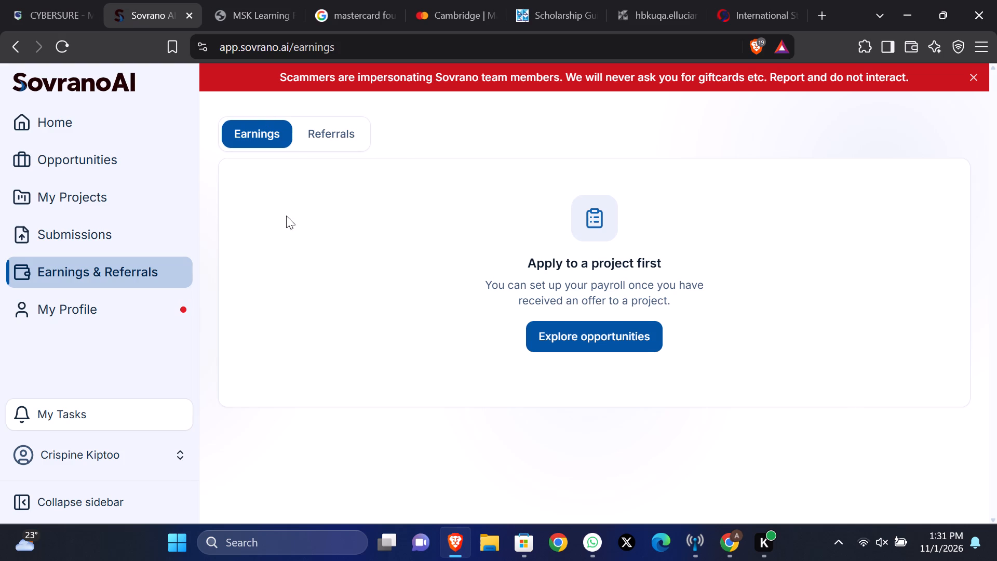
{"action": "double_click", "coordinate": [119, 130]}
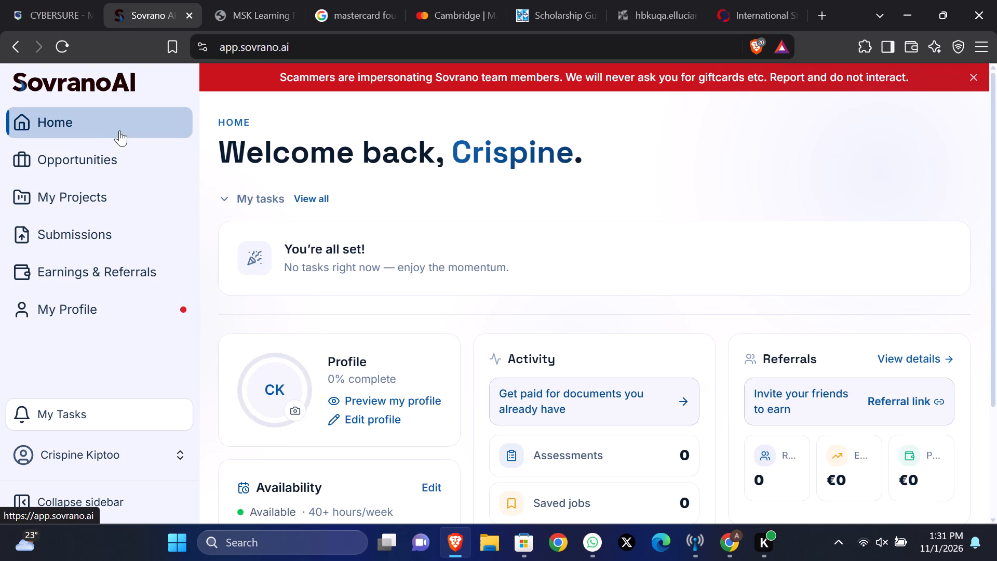
{"action": "scroll", "coordinate": [469, 337], "scroll_direction": "down", "scroll_amount": 4}
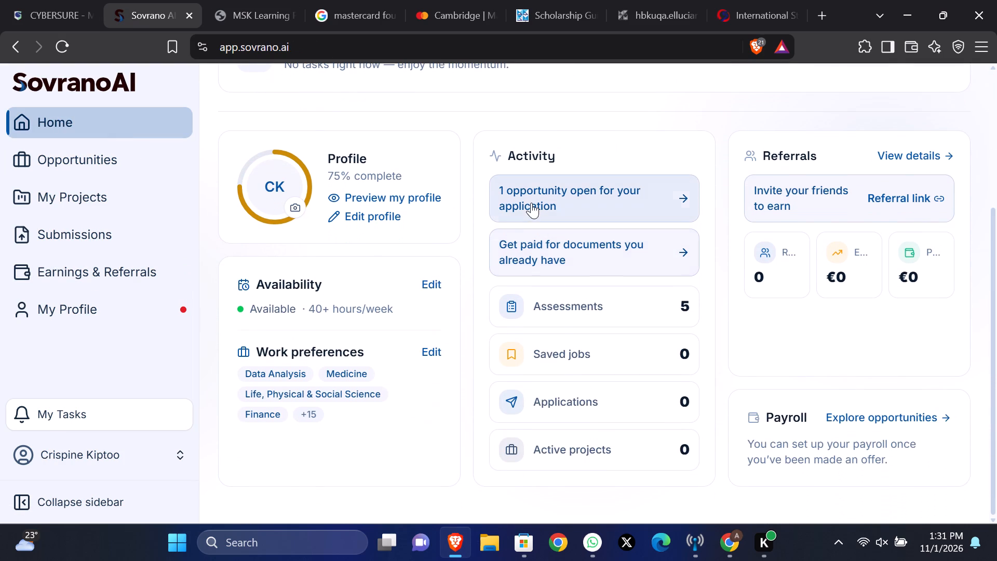
Follow the open-opportunity notice in the Activity section and look through the listed opportunities.
{"action": "left_click", "coordinate": [531, 203]}
{"action": "scroll", "coordinate": [558, 279], "scroll_direction": "down", "scroll_amount": 3}
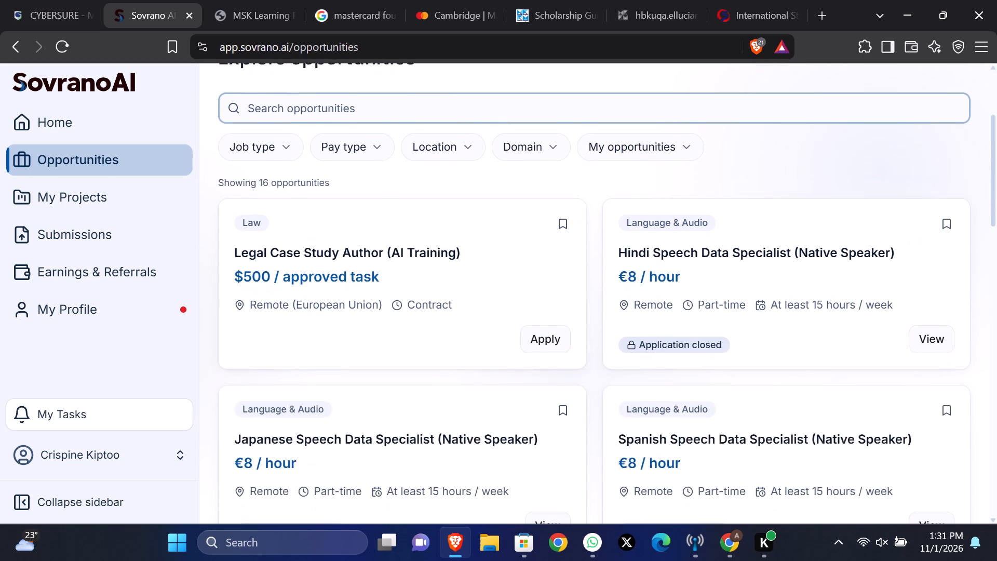
{"action": "scroll", "coordinate": [558, 279], "scroll_direction": "down", "scroll_amount": 2}
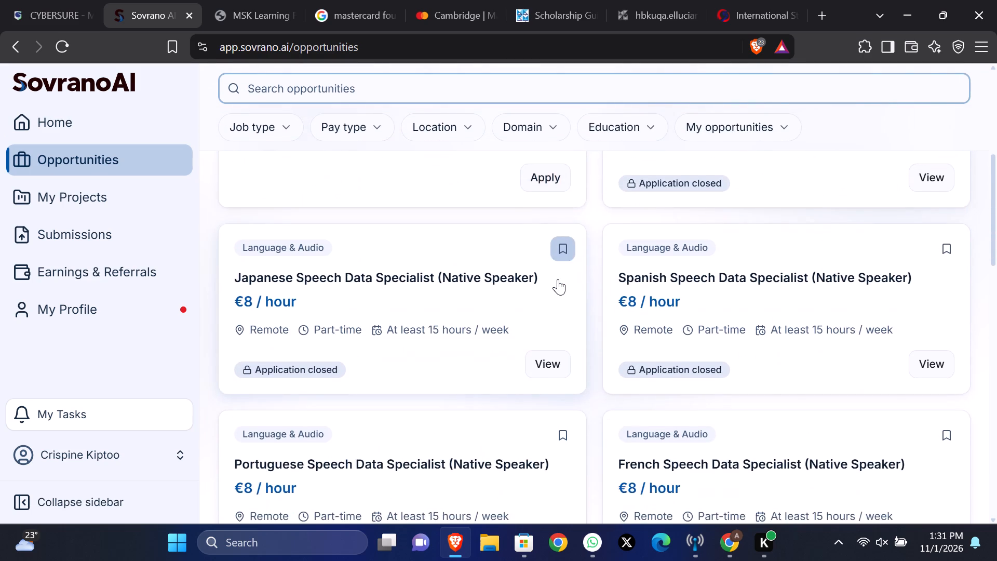
{"action": "scroll", "coordinate": [558, 279], "scroll_direction": "down", "scroll_amount": 5}
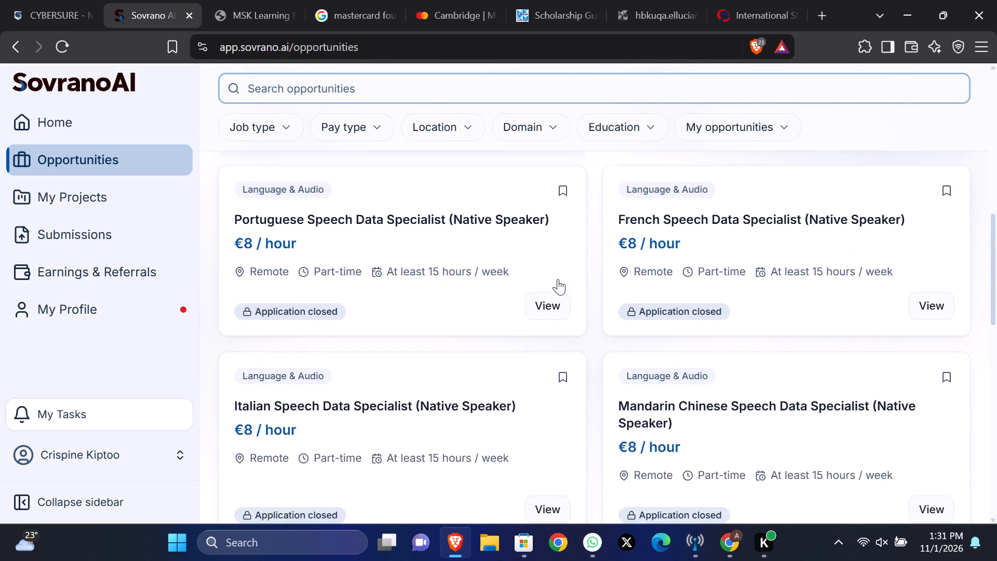
{"action": "scroll", "coordinate": [558, 279], "scroll_direction": "down", "scroll_amount": 2}
View the Italian Speech Data Specialist (Native Speaker) opportunity and read its role description.
{"action": "left_click", "coordinate": [532, 364]}
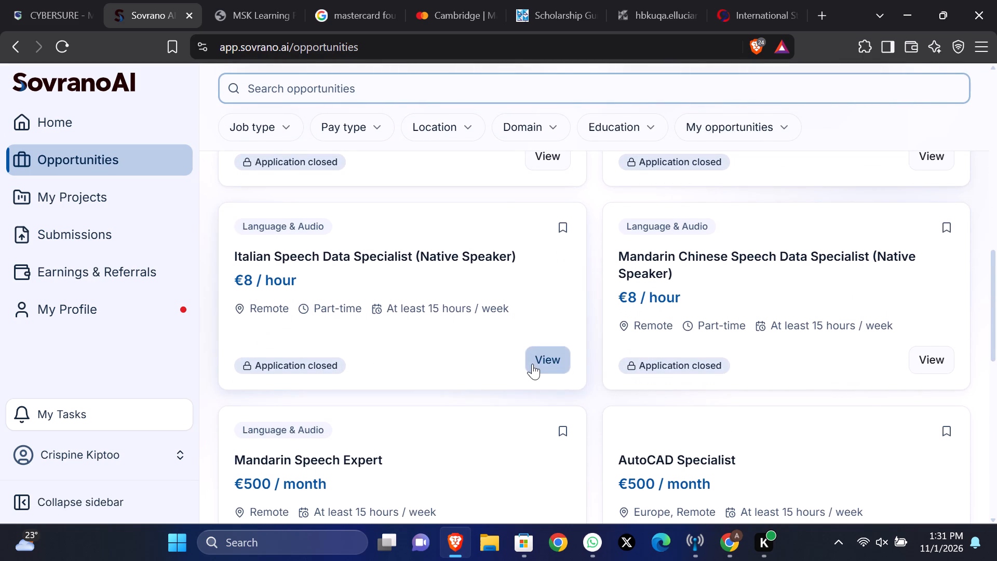
{"action": "scroll", "coordinate": [846, 314], "scroll_direction": "down", "scroll_amount": 3}
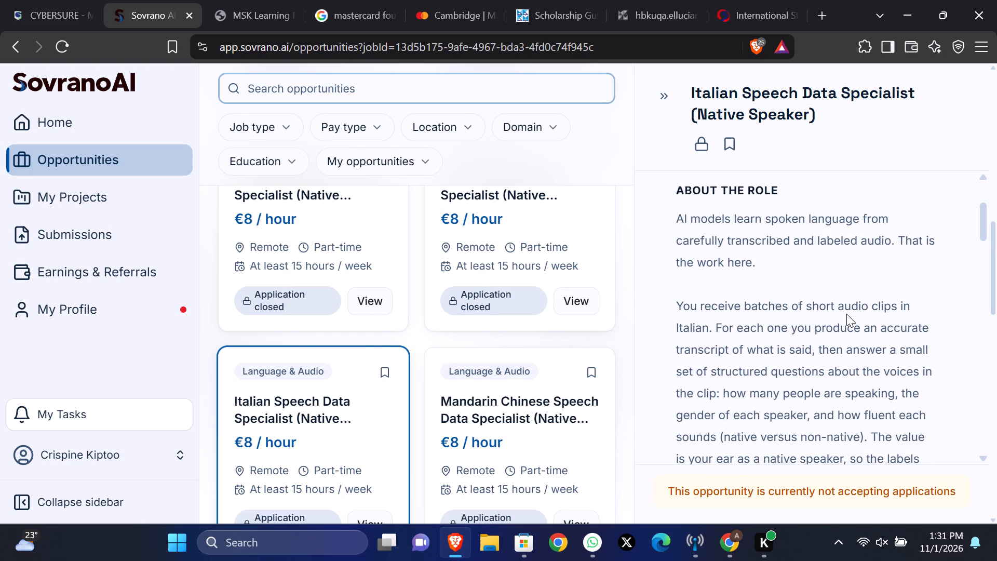
{"action": "scroll", "coordinate": [846, 314], "scroll_direction": "down", "scroll_amount": 3}
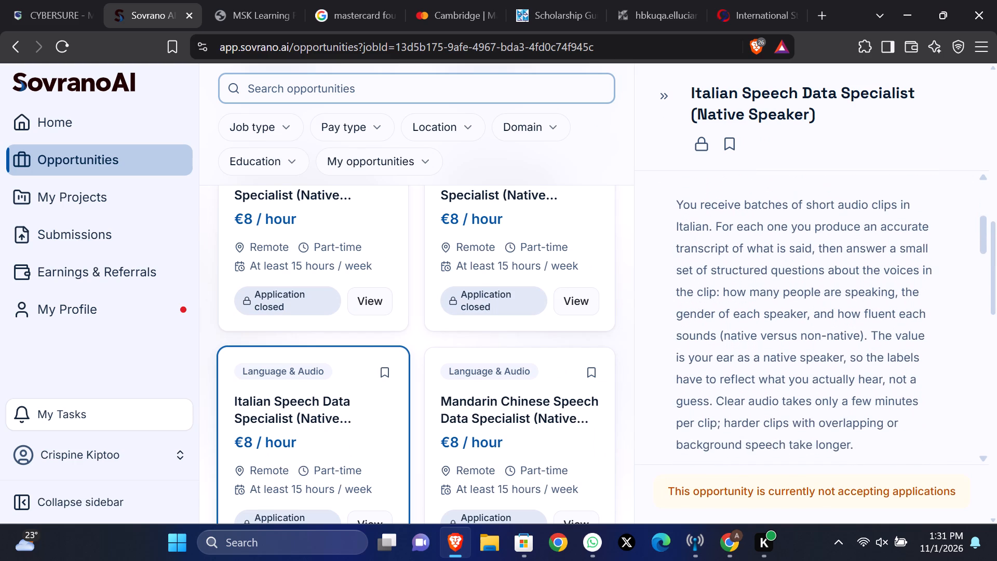
{"action": "scroll", "coordinate": [846, 314], "scroll_direction": "down", "scroll_amount": 2}
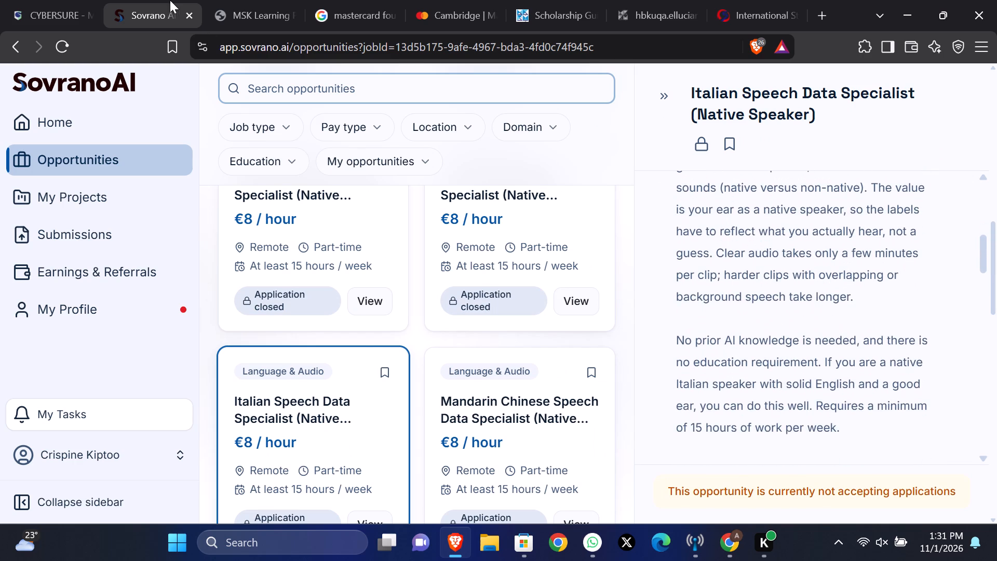
Return to the Medical Scholars Kenya home page.
{"action": "left_click", "coordinate": [238, 5]}
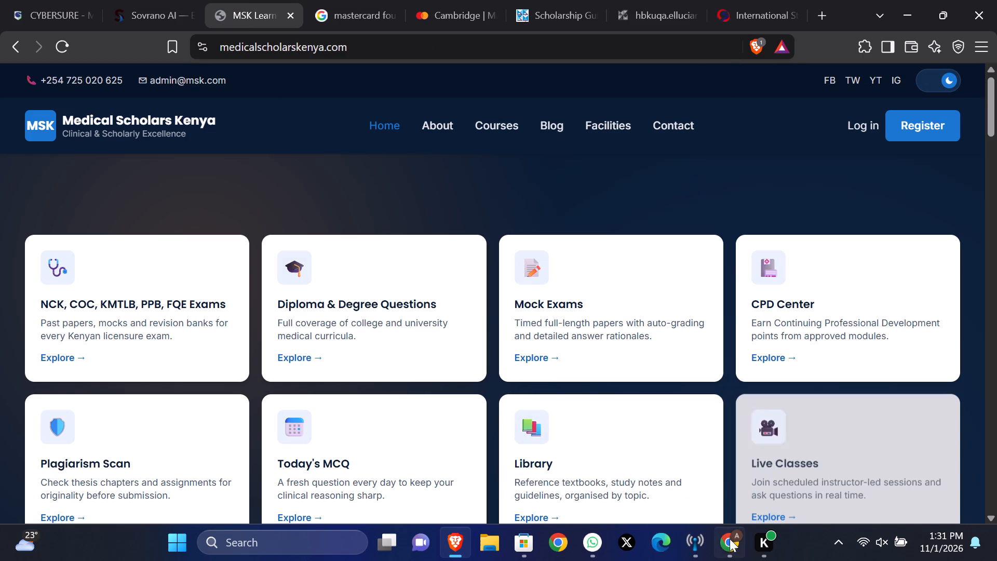
Switch to Google Chrome, search for tradingview in a new tab and open the TradingView site.
{"action": "left_click", "coordinate": [730, 545]}
{"action": "left_click", "coordinate": [418, 18]}
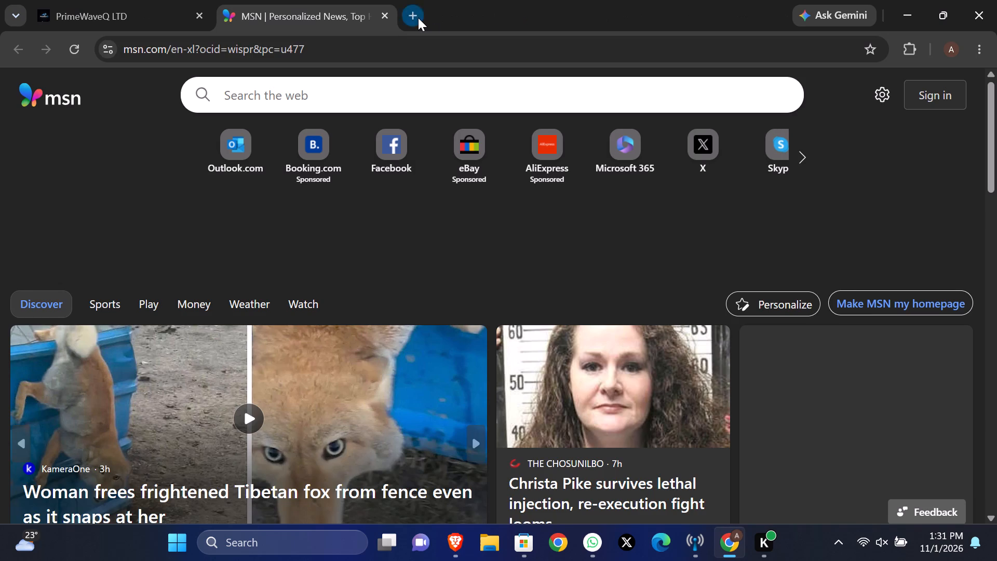
{"action": "type", "text": "tra"}
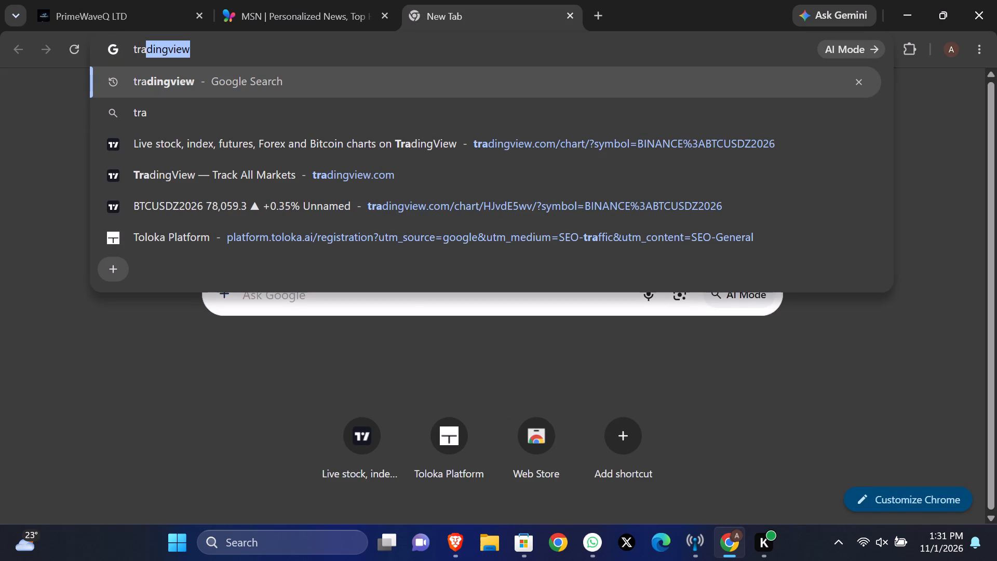
{"action": "key", "text": "Return"}
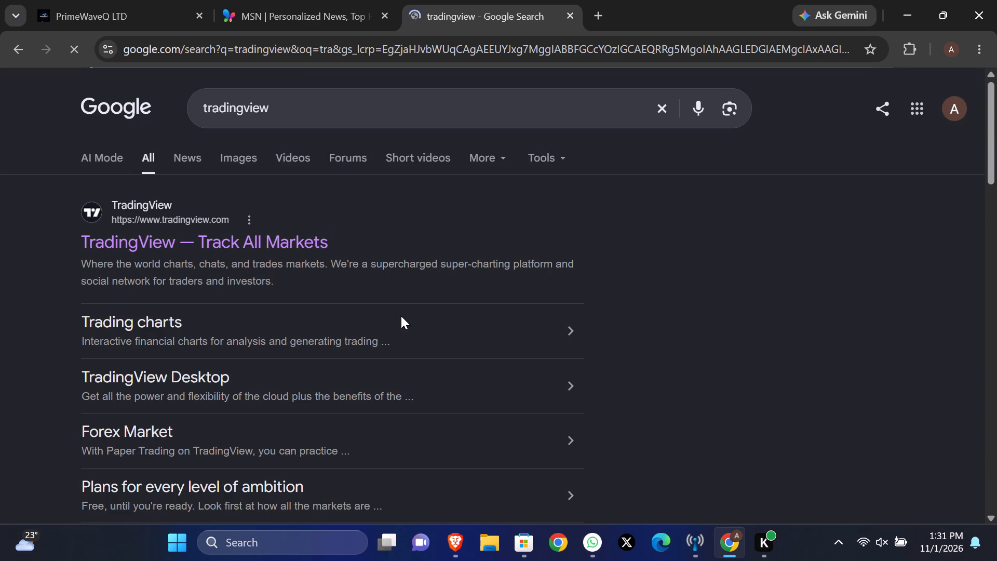
{"action": "left_click", "coordinate": [230, 249]}
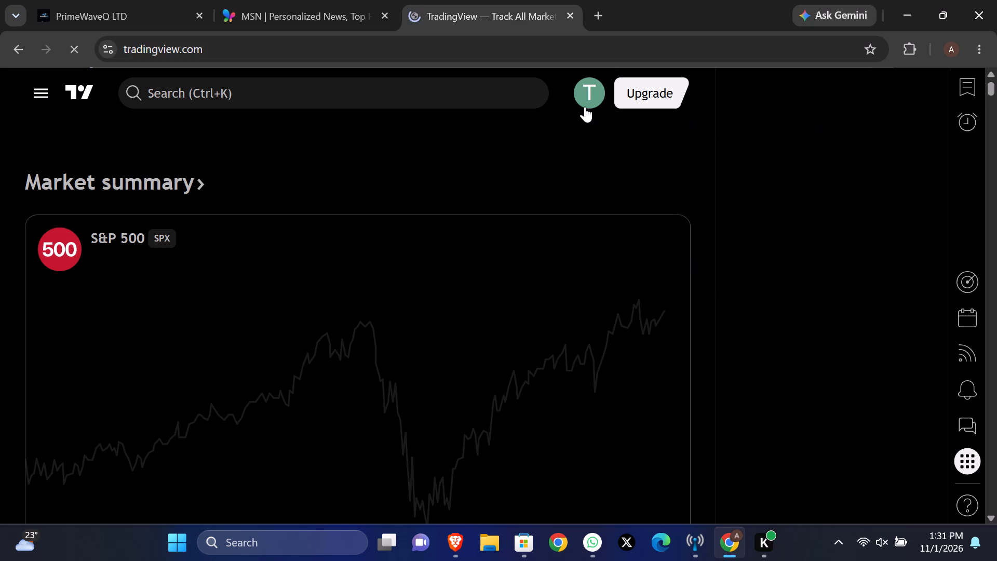
{"action": "scroll", "coordinate": [619, 298], "scroll_direction": "down", "scroll_amount": 2}
{"action": "scroll", "coordinate": [619, 298], "scroll_direction": "up", "scroll_amount": 4}
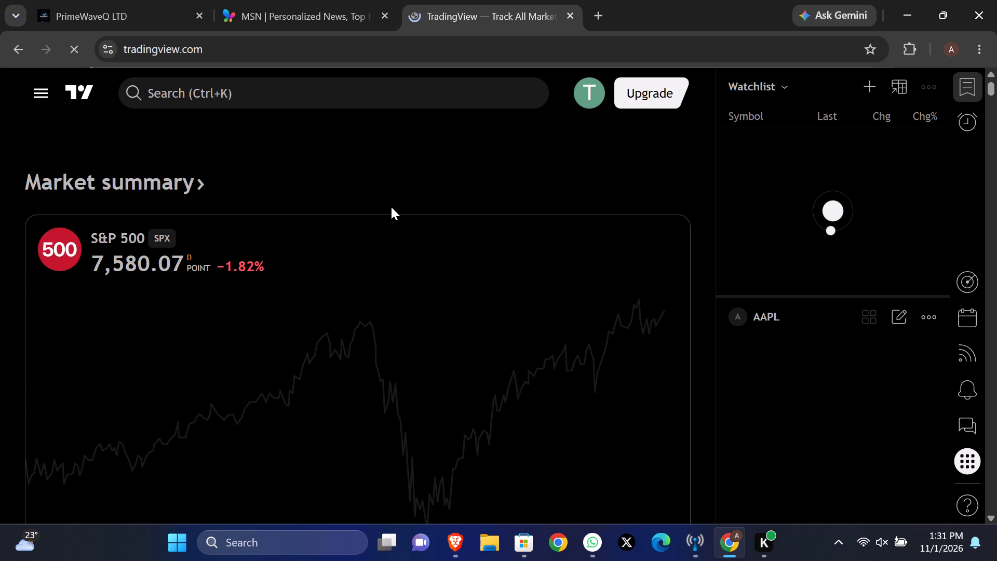
Search TradingView symbols for btc and open the chart of Binance's BTCUSD futures contract.
{"action": "left_click", "coordinate": [217, 97]}
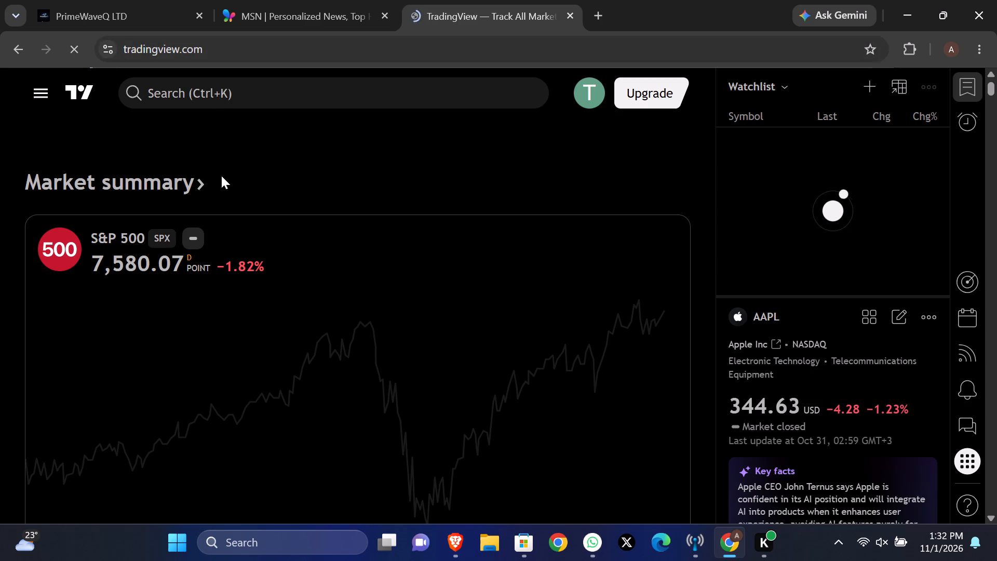
{"action": "scroll", "coordinate": [621, 389], "scroll_direction": "down", "scroll_amount": 1}
{"action": "scroll", "coordinate": [621, 389], "scroll_direction": "up", "scroll_amount": 1}
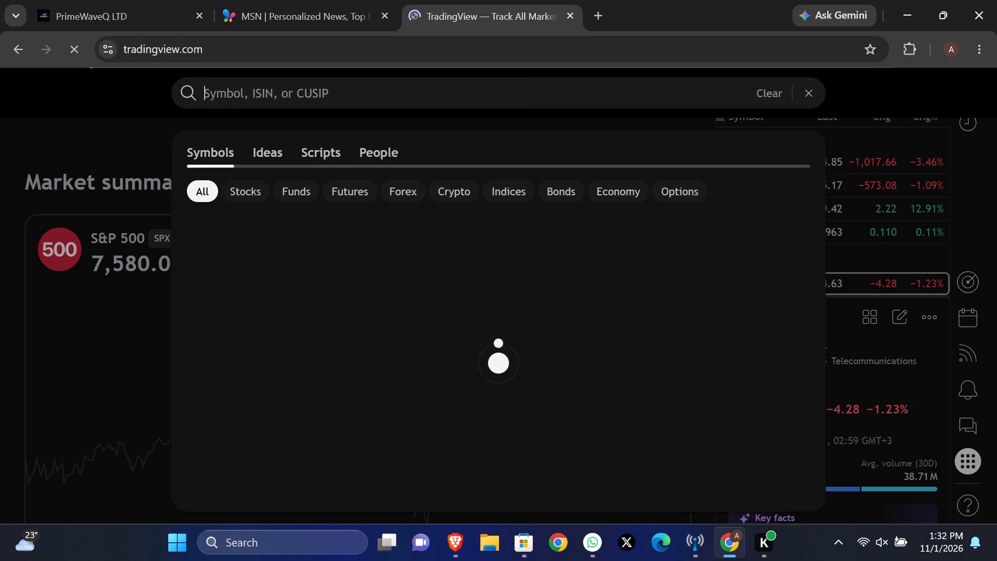
{"action": "left_click", "coordinate": [252, 98]}
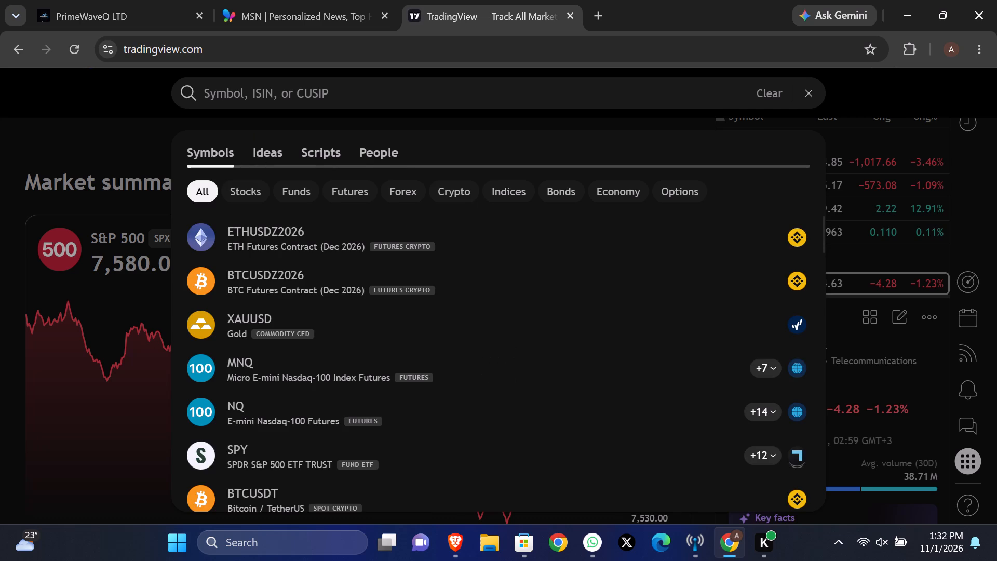
{"action": "type", "text": "btc"}
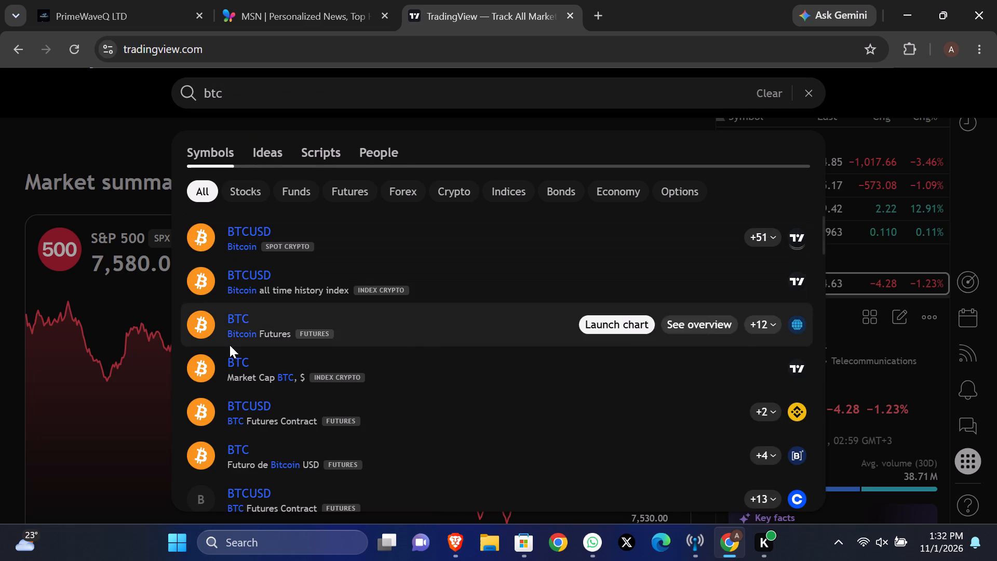
{"action": "double_click", "coordinate": [241, 418]}
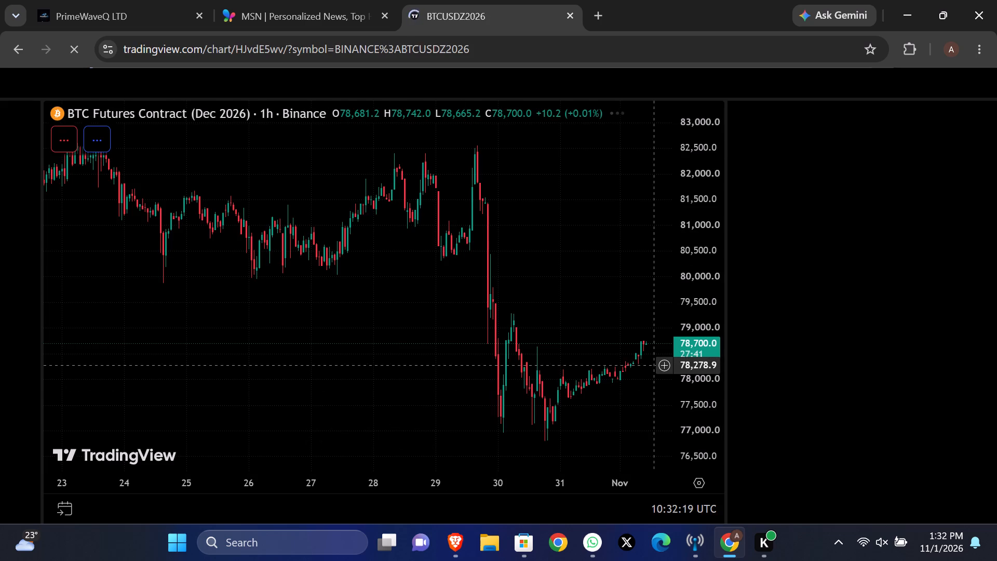
Set the BTC futures chart's time interval to 2 hours.
{"action": "scroll", "coordinate": [393, 339], "scroll_direction": "up", "scroll_amount": 1}
{"action": "scroll", "coordinate": [393, 339], "scroll_direction": "down", "scroll_amount": 1}
{"action": "scroll", "coordinate": [393, 339], "scroll_direction": "up", "scroll_amount": 1}
{"action": "scroll", "coordinate": [361, 291], "scroll_direction": "up", "scroll_amount": 2}
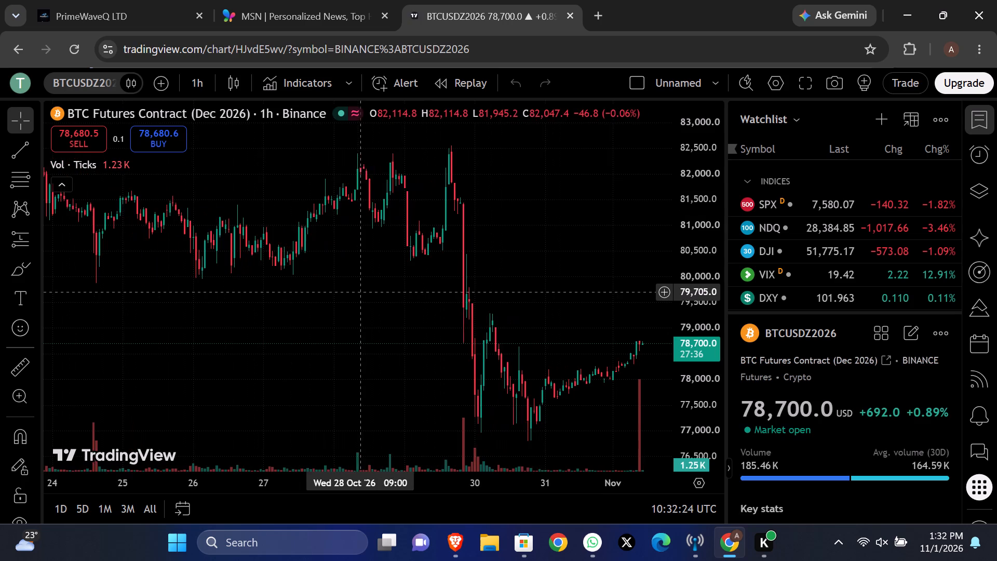
{"action": "scroll", "coordinate": [361, 291], "scroll_direction": "up", "scroll_amount": 1}
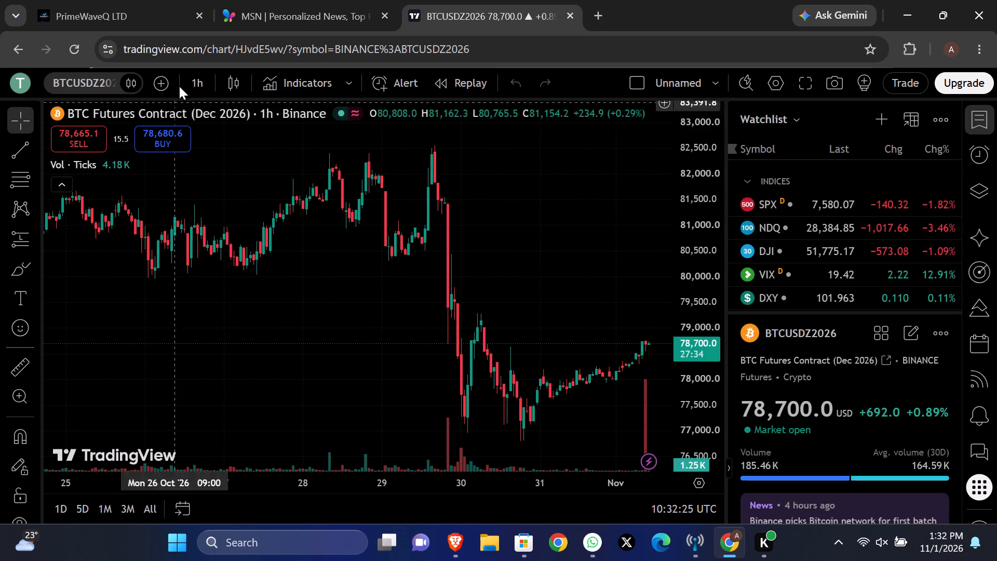
{"action": "left_click", "coordinate": [191, 88]}
{"action": "scroll", "coordinate": [230, 238], "scroll_direction": "down", "scroll_amount": 2}
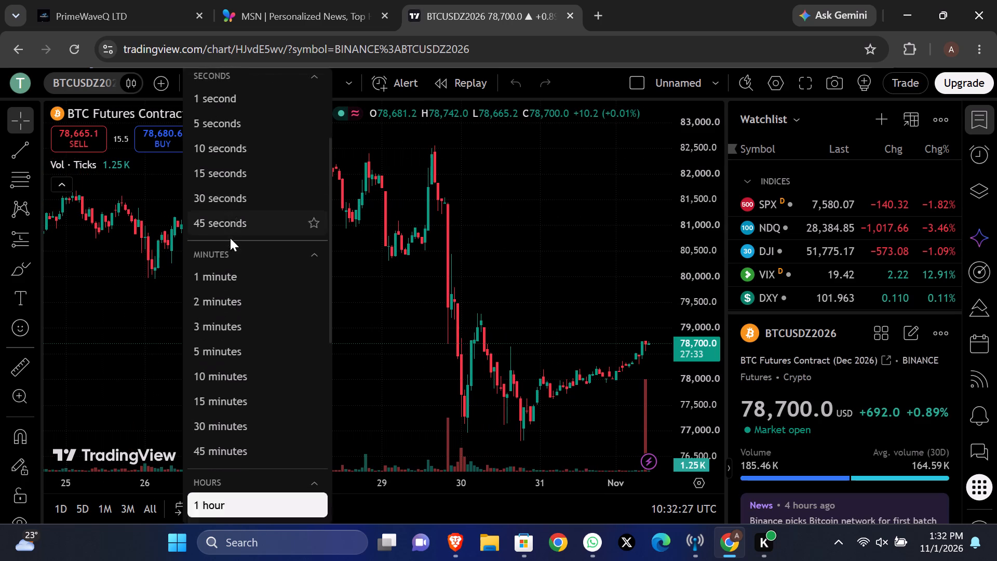
{"action": "scroll", "coordinate": [230, 238], "scroll_direction": "down", "scroll_amount": 2}
{"action": "left_click", "coordinate": [219, 337]}
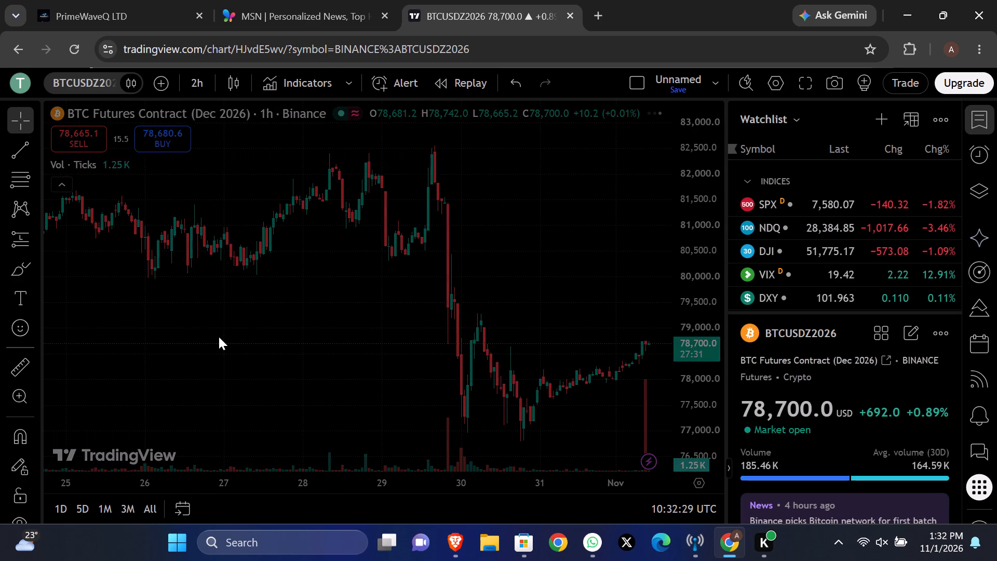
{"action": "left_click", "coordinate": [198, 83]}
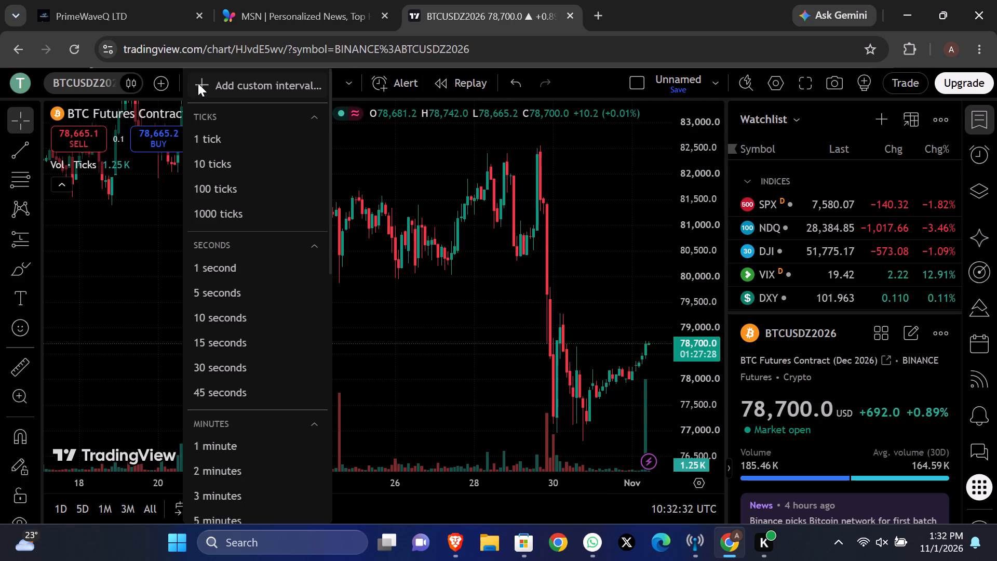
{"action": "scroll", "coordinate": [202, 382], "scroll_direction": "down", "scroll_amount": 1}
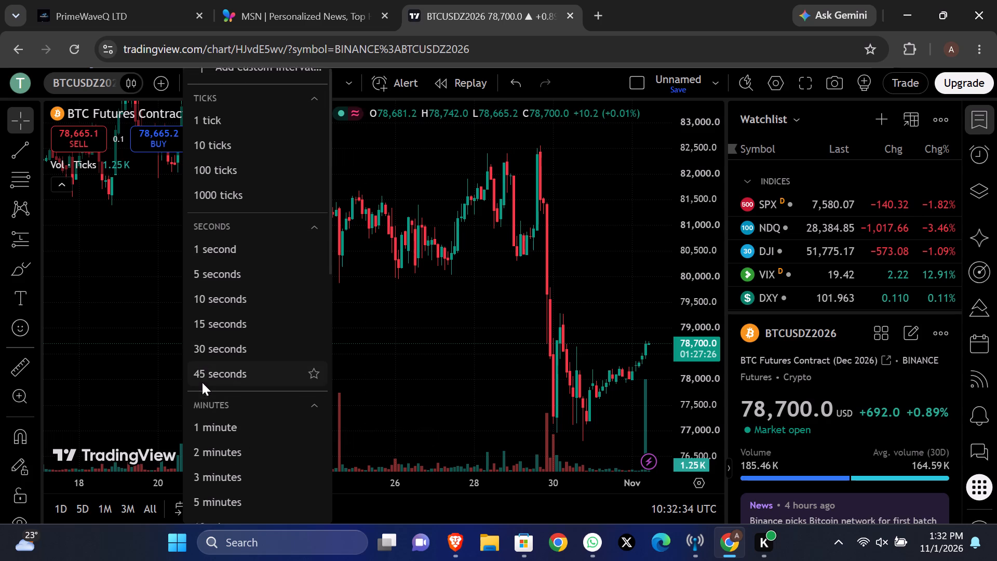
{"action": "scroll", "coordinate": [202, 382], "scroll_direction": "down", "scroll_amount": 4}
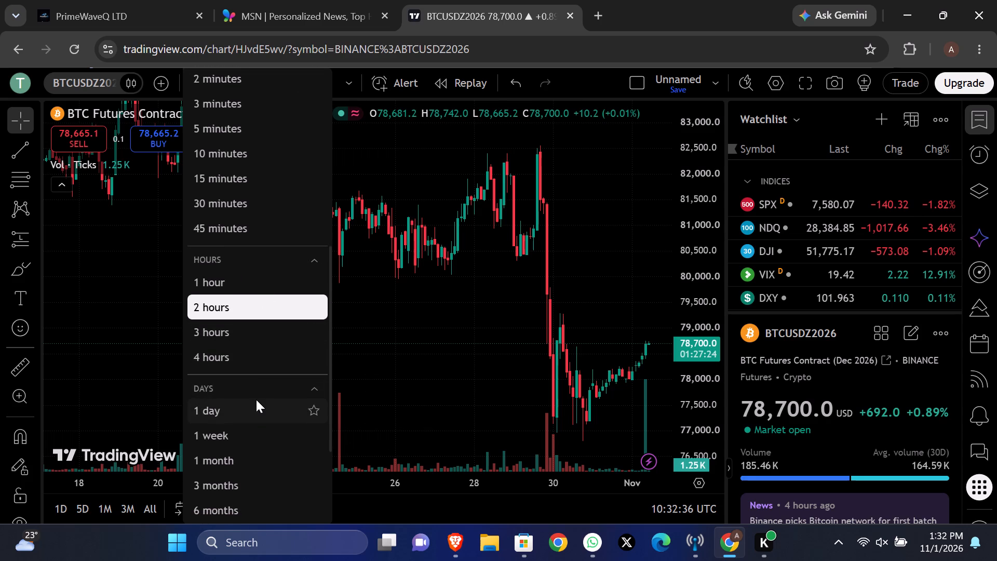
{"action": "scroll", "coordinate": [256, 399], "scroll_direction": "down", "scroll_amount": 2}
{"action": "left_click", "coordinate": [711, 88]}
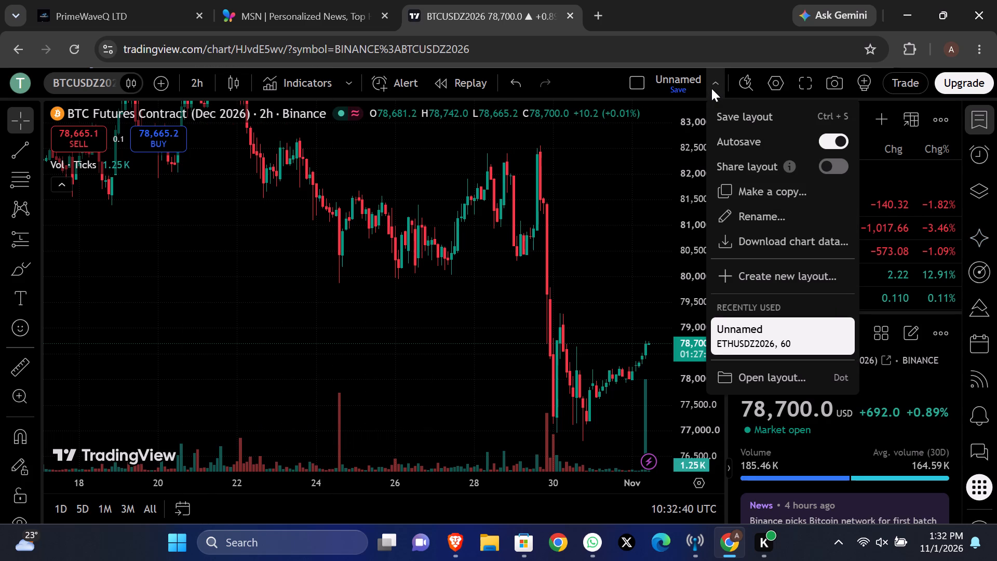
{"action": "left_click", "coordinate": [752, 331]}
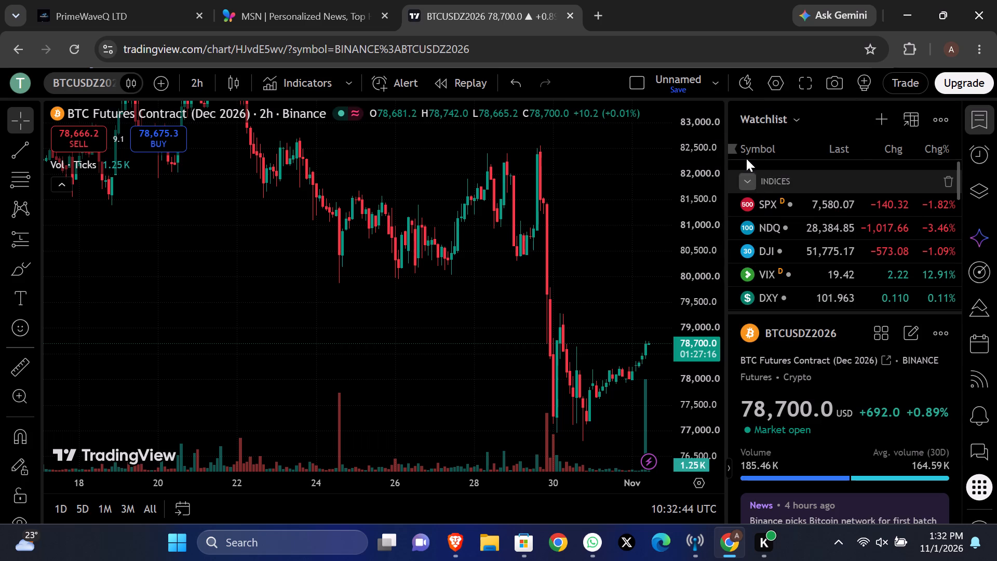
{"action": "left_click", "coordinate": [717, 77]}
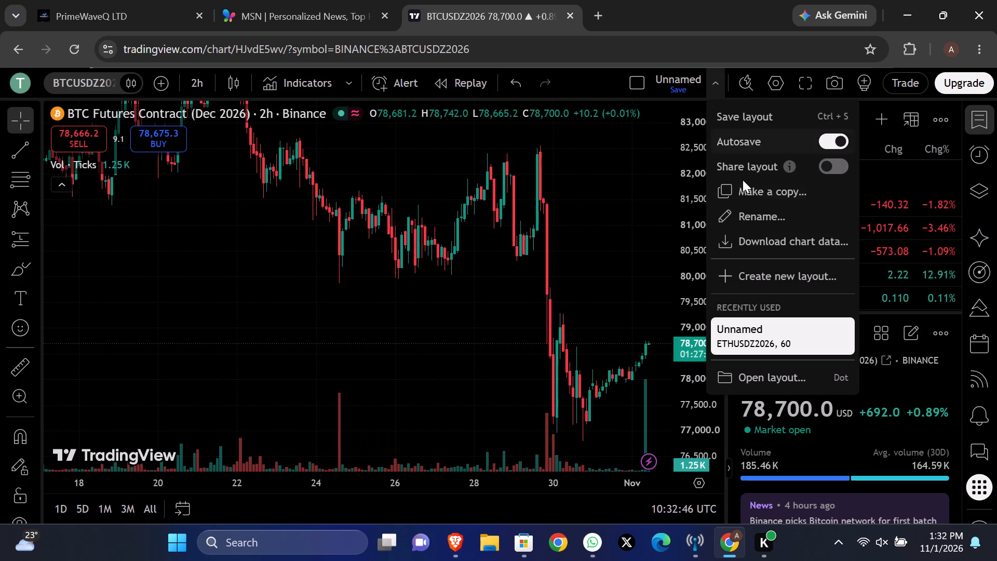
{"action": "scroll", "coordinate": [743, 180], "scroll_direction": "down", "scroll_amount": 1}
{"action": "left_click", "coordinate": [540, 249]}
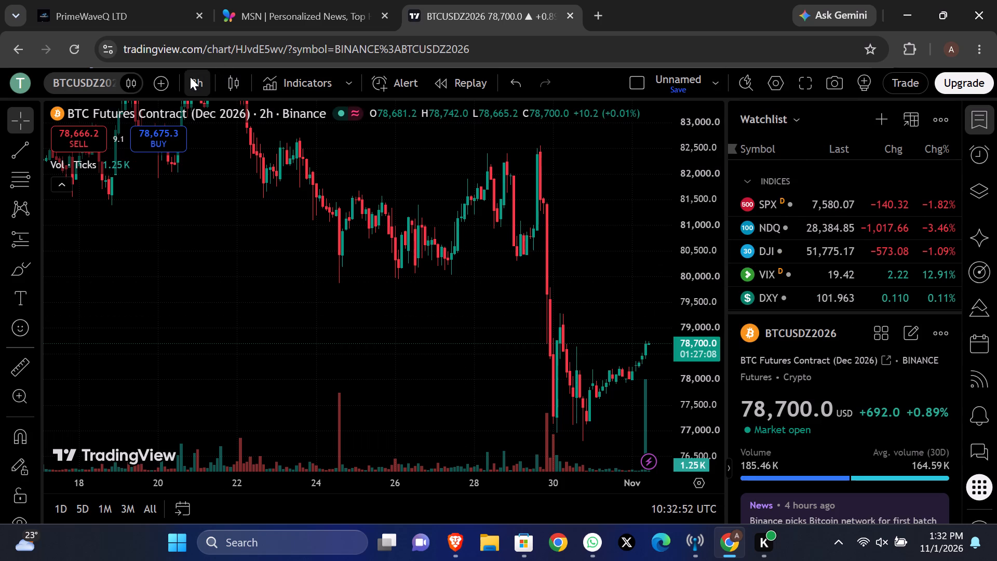
Set the BTC futures chart's time interval to 1 month.
{"action": "left_click", "coordinate": [190, 77]}
{"action": "scroll", "coordinate": [194, 328], "scroll_direction": "down", "scroll_amount": 9}
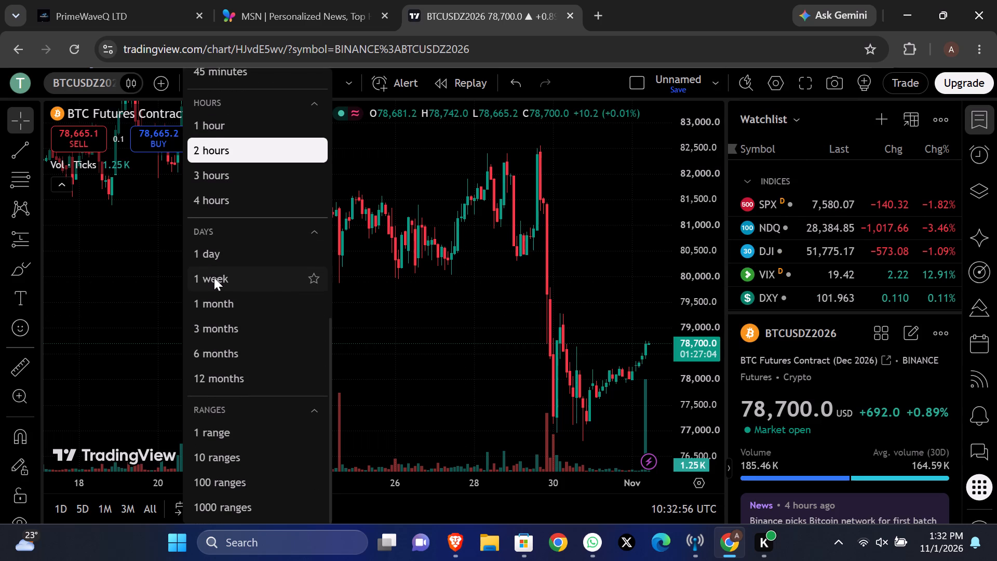
{"action": "left_click", "coordinate": [214, 295]}
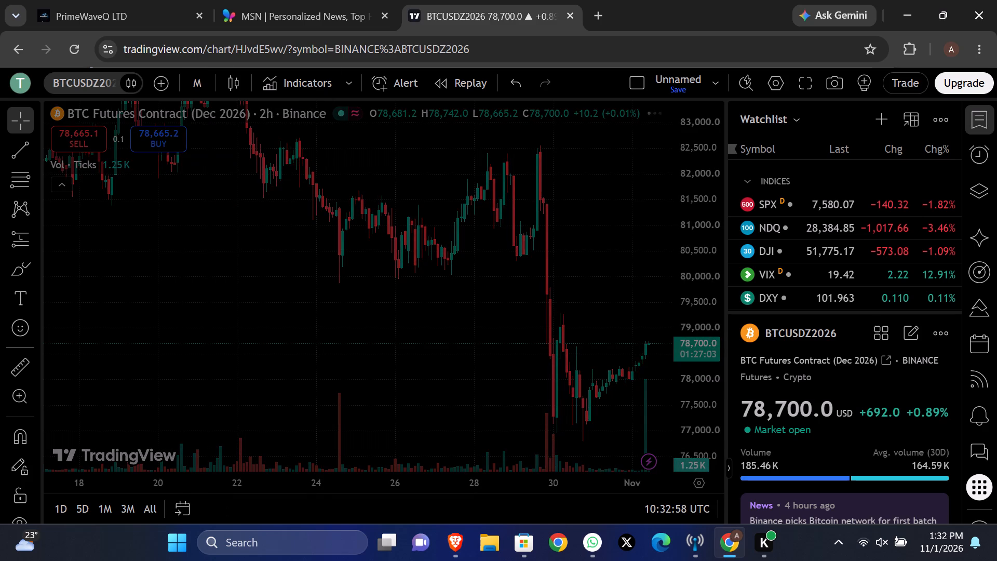
Examine the monthly BTC futures candles, adjusting the time and price scales until the contract's whole history fits.
{"action": "scroll", "coordinate": [383, 302], "scroll_direction": "up", "scroll_amount": 11}
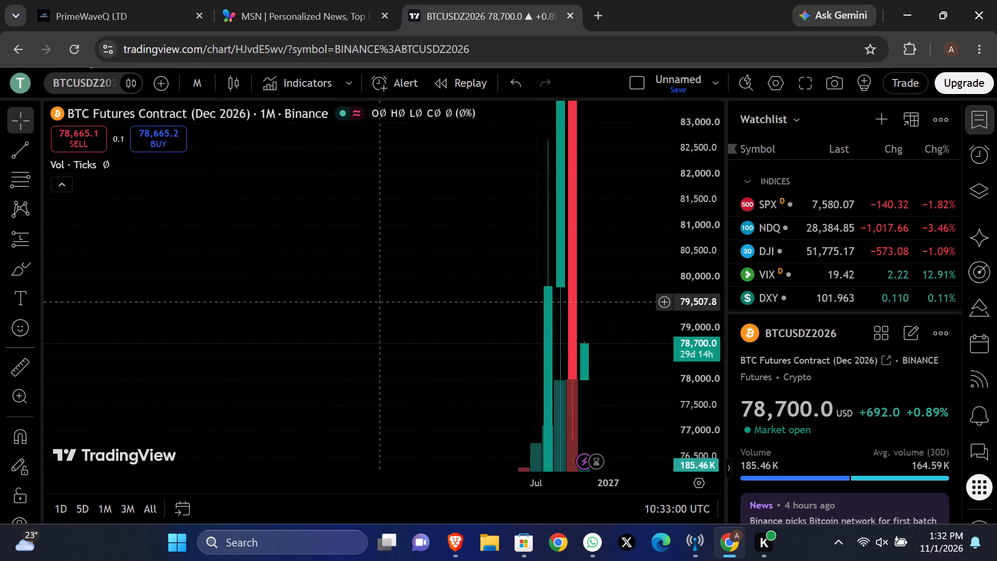
{"action": "scroll", "coordinate": [383, 302], "scroll_direction": "up", "scroll_amount": 7}
{"action": "scroll", "coordinate": [708, 326], "scroll_direction": "down", "scroll_amount": 4}
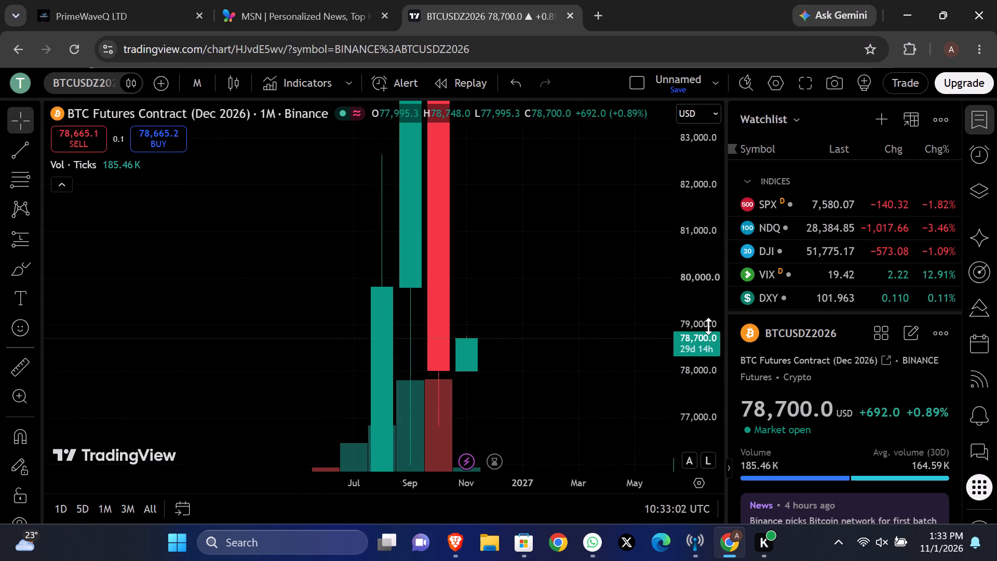
{"action": "scroll", "coordinate": [708, 326], "scroll_direction": "down", "scroll_amount": 9}
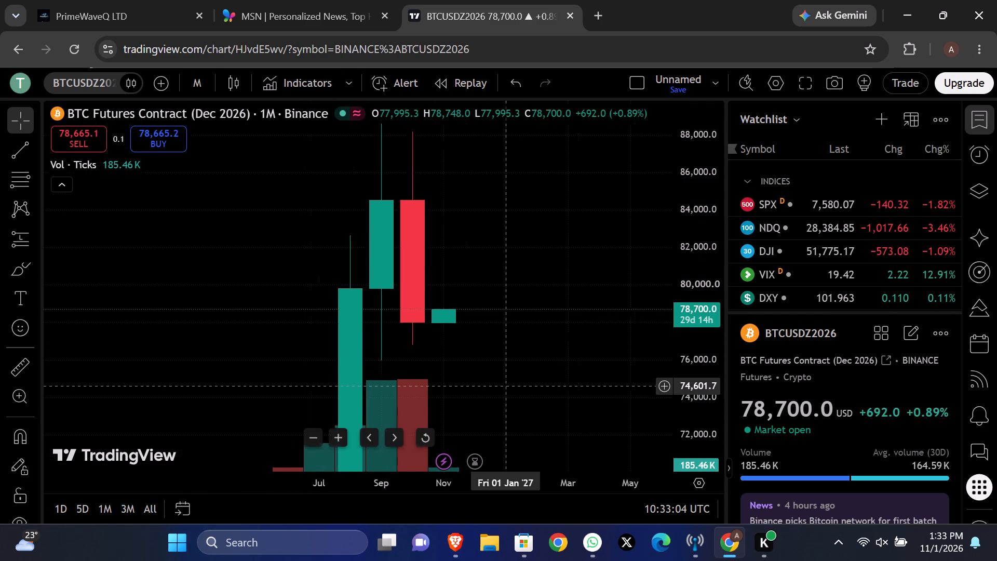
{"action": "scroll", "coordinate": [527, 402], "scroll_direction": "up", "scroll_amount": 1}
{"action": "scroll", "coordinate": [527, 402], "scroll_direction": "down", "scroll_amount": 3}
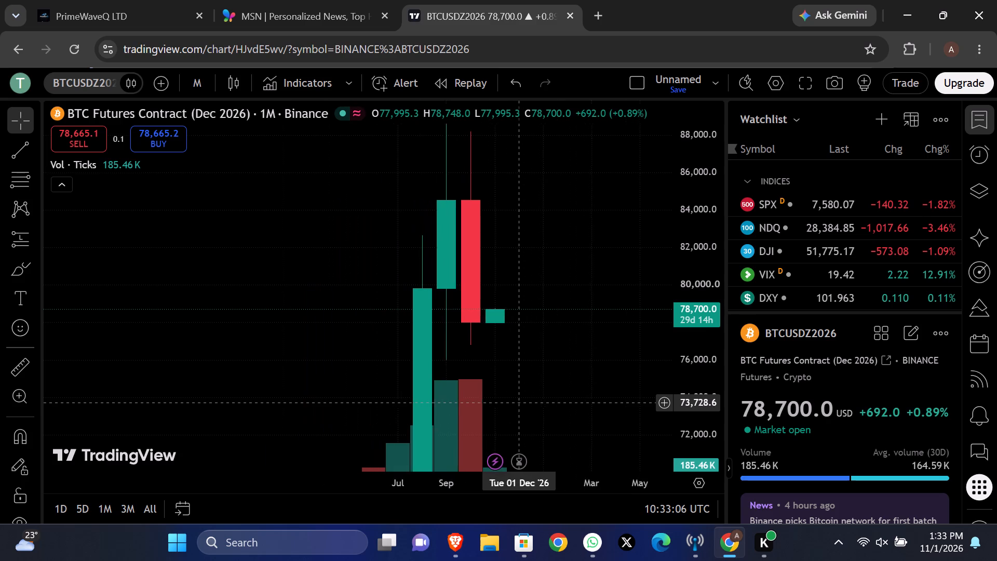
{"action": "scroll", "coordinate": [527, 402], "scroll_direction": "down", "scroll_amount": 3}
{"action": "scroll", "coordinate": [708, 319], "scroll_direction": "up", "scroll_amount": 2}
{"action": "scroll", "coordinate": [708, 319], "scroll_direction": "down", "scroll_amount": 3}
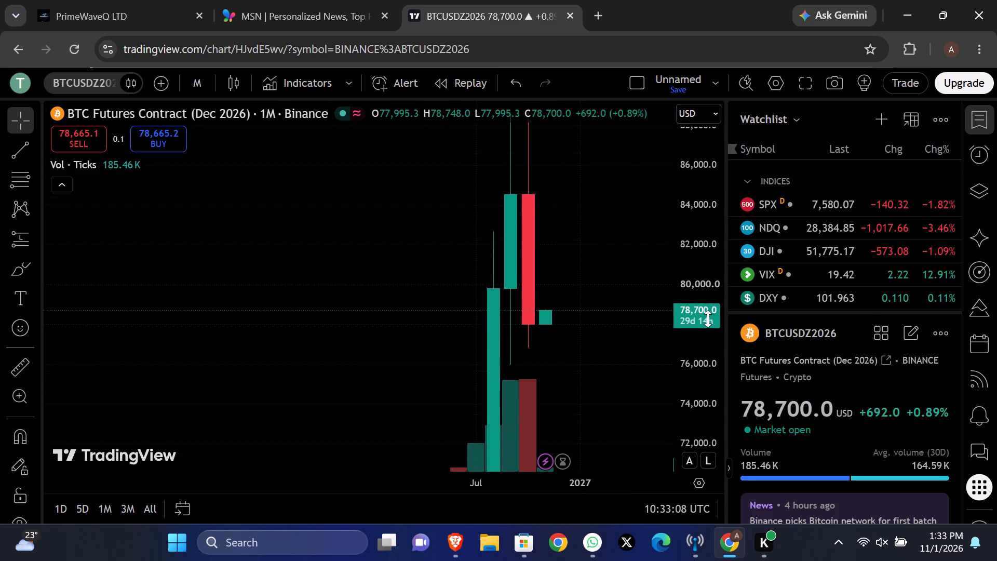
{"action": "scroll", "coordinate": [708, 319], "scroll_direction": "down", "scroll_amount": 9}
{"action": "scroll", "coordinate": [703, 339], "scroll_direction": "up", "scroll_amount": 1}
{"action": "scroll", "coordinate": [703, 339], "scroll_direction": "down", "scroll_amount": 2}
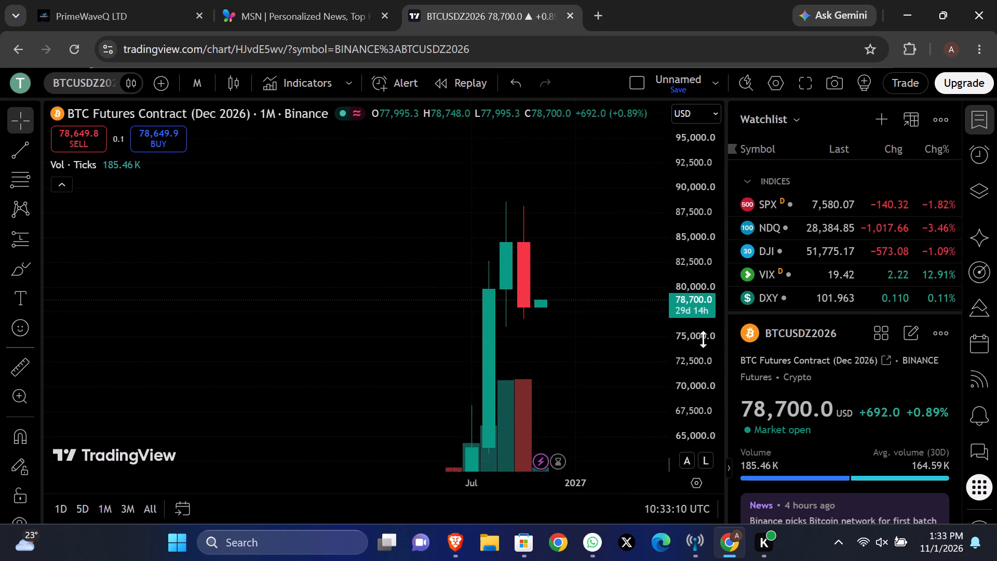
{"action": "scroll", "coordinate": [703, 339], "scroll_direction": "down", "scroll_amount": 8}
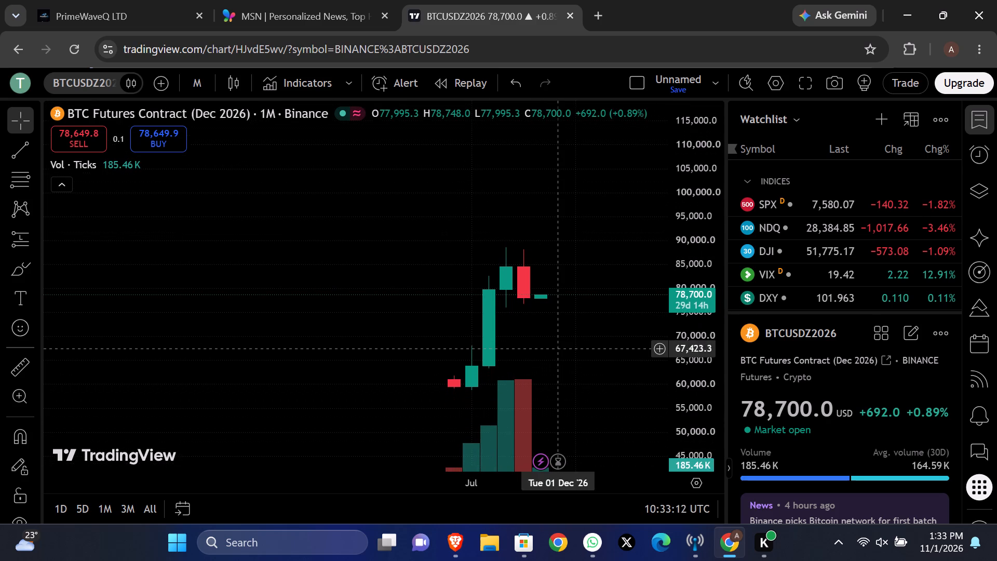
Set the BTC futures chart's time interval to 4 hours.
{"action": "left_click", "coordinate": [206, 87]}
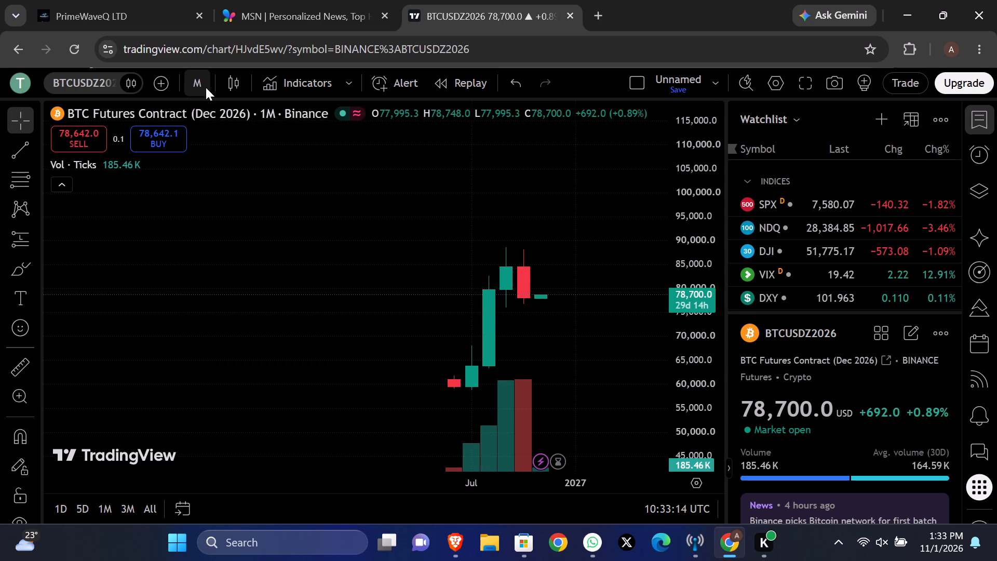
{"action": "scroll", "coordinate": [205, 247], "scroll_direction": "down", "scroll_amount": 3}
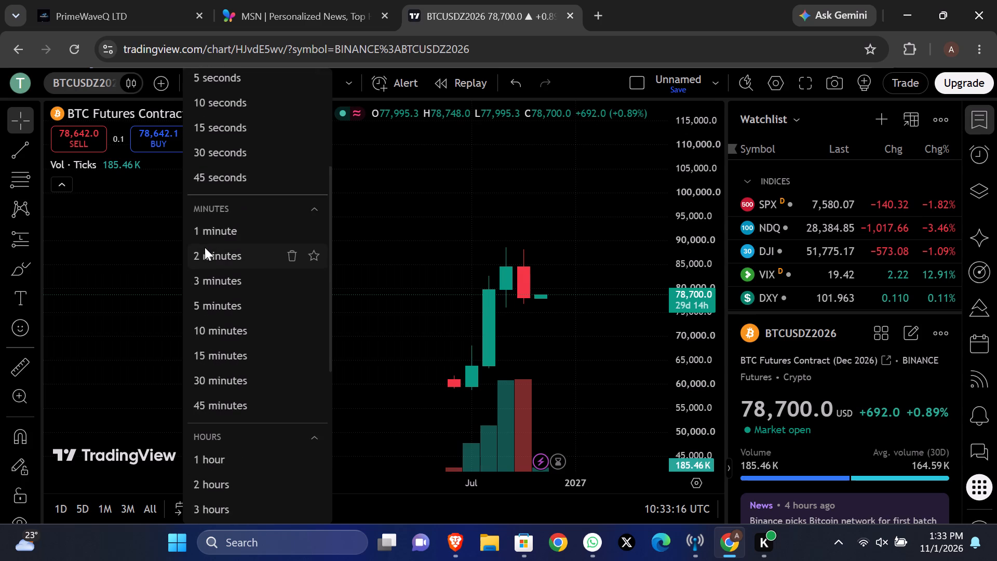
{"action": "scroll", "coordinate": [205, 247], "scroll_direction": "down", "scroll_amount": 2}
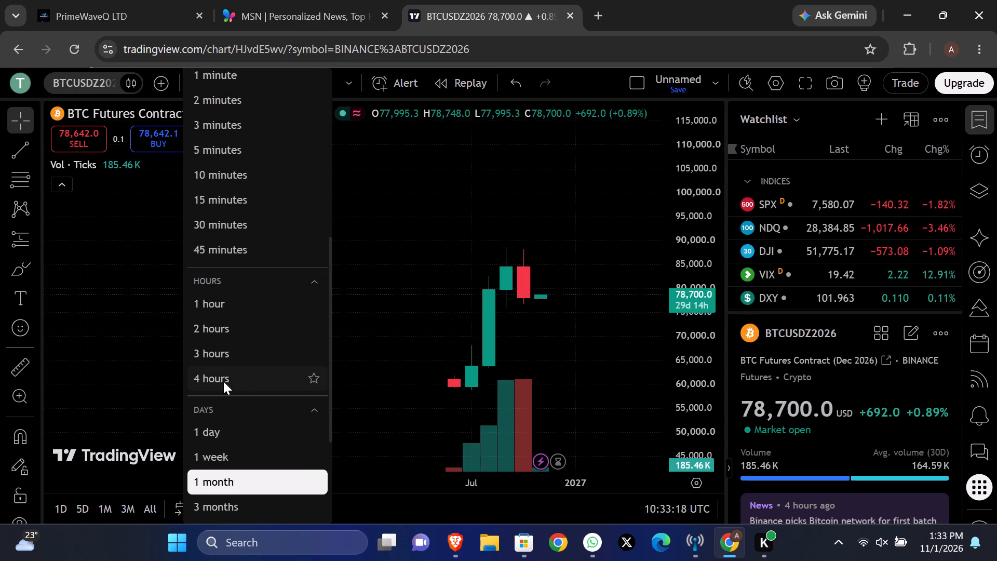
{"action": "left_click", "coordinate": [223, 381]}
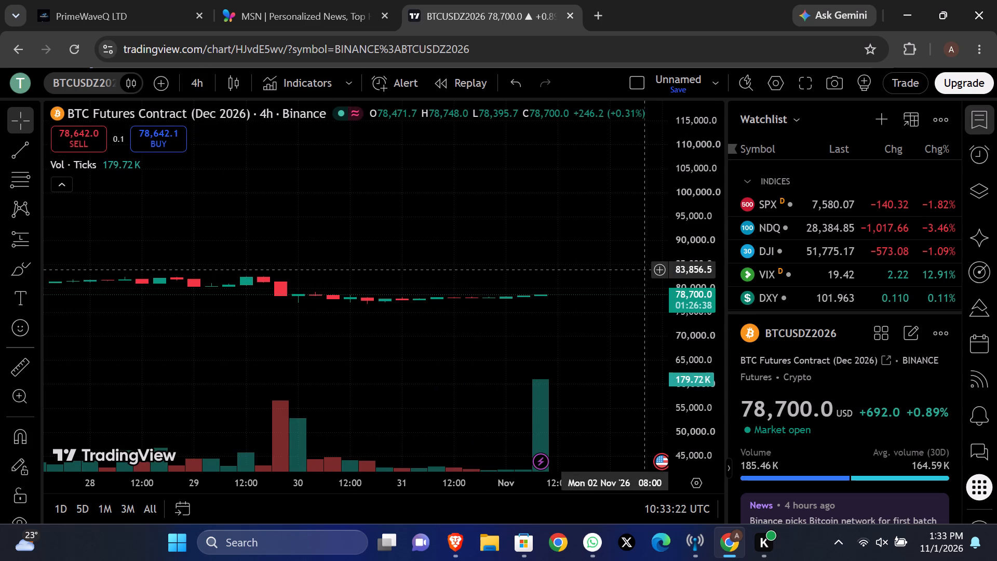
Examine the 4-hour BTC futures candles from mid-October to early November at a readable price scale.
{"action": "scroll", "coordinate": [692, 262], "scroll_direction": "up", "scroll_amount": 17}
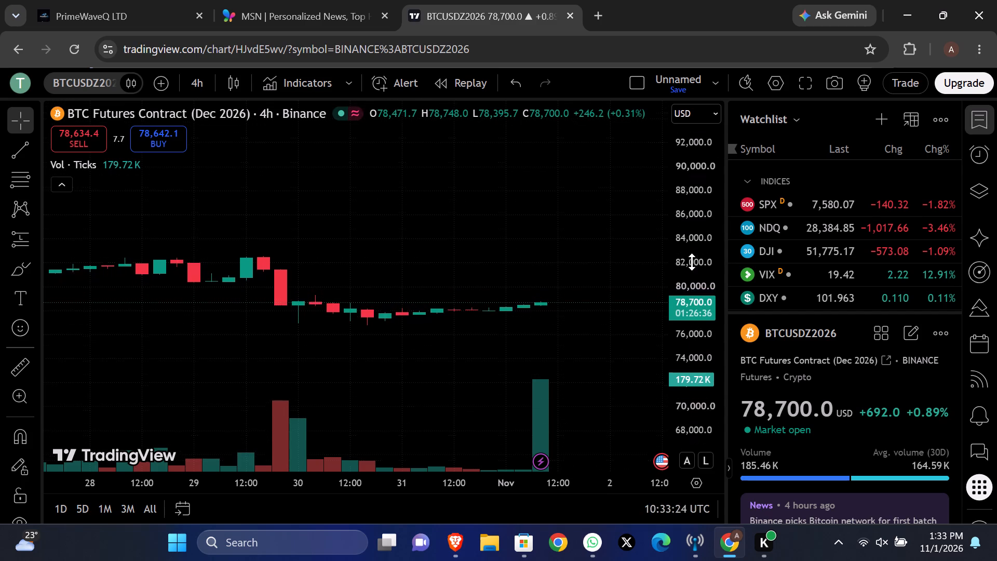
{"action": "scroll", "coordinate": [692, 262], "scroll_direction": "up", "scroll_amount": 20}
{"action": "scroll", "coordinate": [692, 262], "scroll_direction": "up", "scroll_amount": 7}
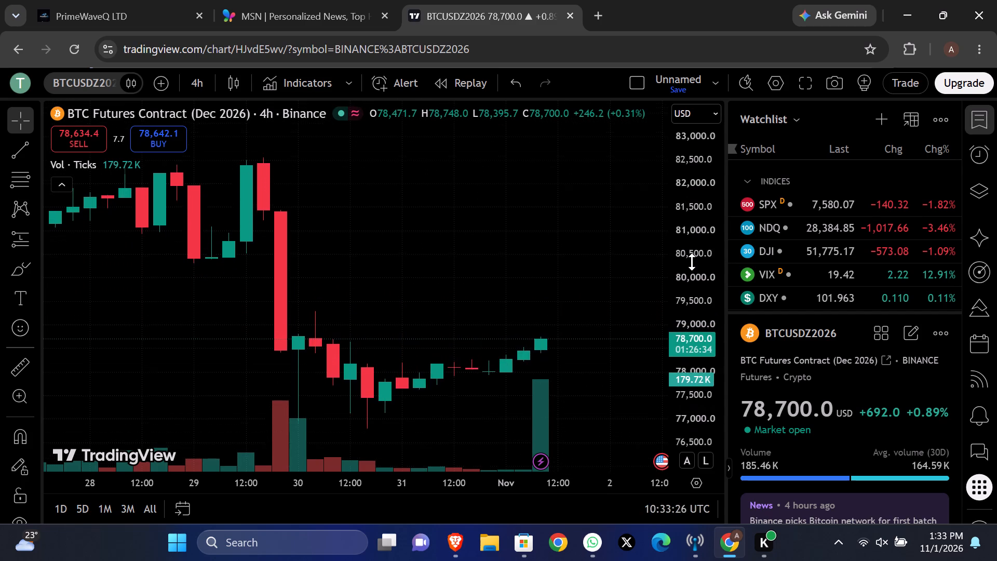
{"action": "scroll", "coordinate": [692, 262], "scroll_direction": "up", "scroll_amount": 3}
{"action": "scroll", "coordinate": [440, 325], "scroll_direction": "down", "scroll_amount": 7}
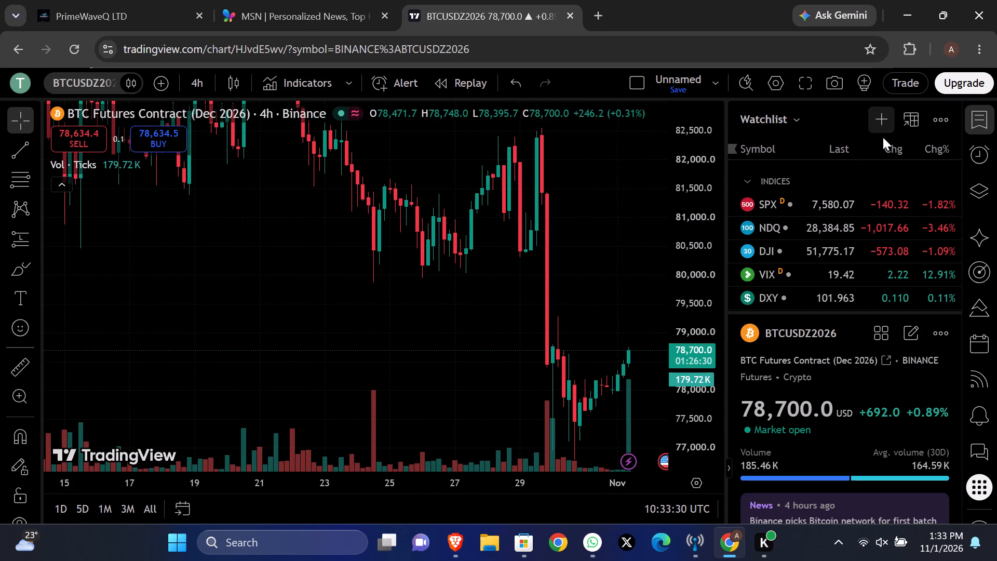
Hide the surrounding panels so the BTC futures chart fills the page.
{"action": "left_click", "coordinate": [809, 80]}
Examine the 4-hour BTC futures price history from late August to early November on the enlarged chart.
{"action": "scroll", "coordinate": [640, 309], "scroll_direction": "down", "scroll_amount": 1}
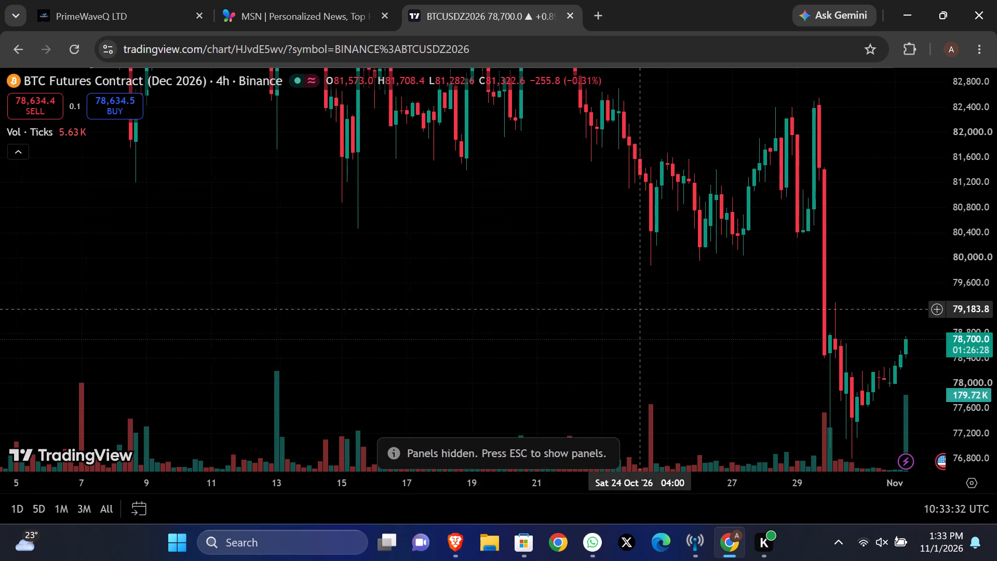
{"action": "scroll", "coordinate": [640, 309], "scroll_direction": "down", "scroll_amount": 1}
{"action": "scroll", "coordinate": [986, 219], "scroll_direction": "down", "scroll_amount": 5}
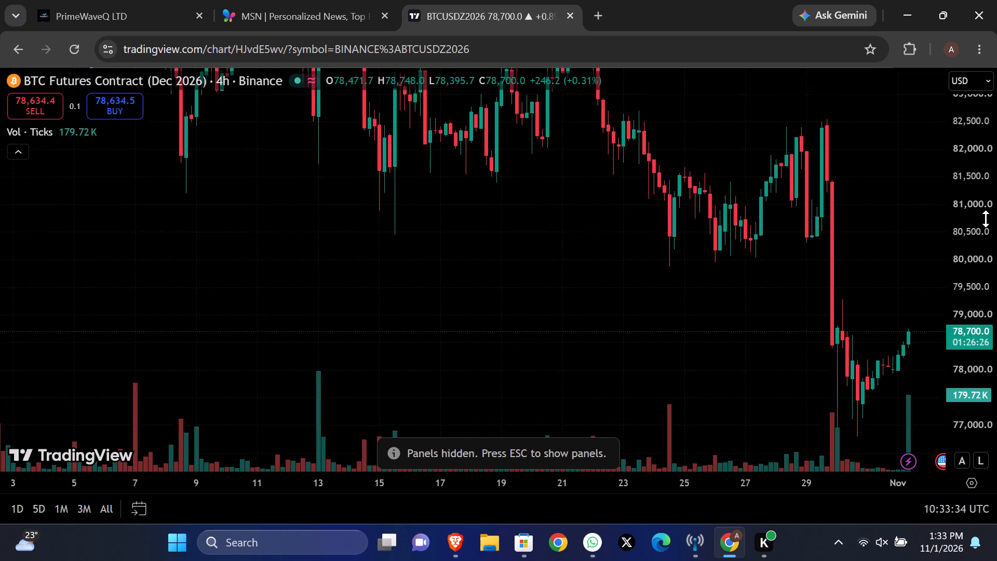
{"action": "scroll", "coordinate": [986, 219], "scroll_direction": "down", "scroll_amount": 8}
{"action": "scroll", "coordinate": [688, 302], "scroll_direction": "down", "scroll_amount": 2}
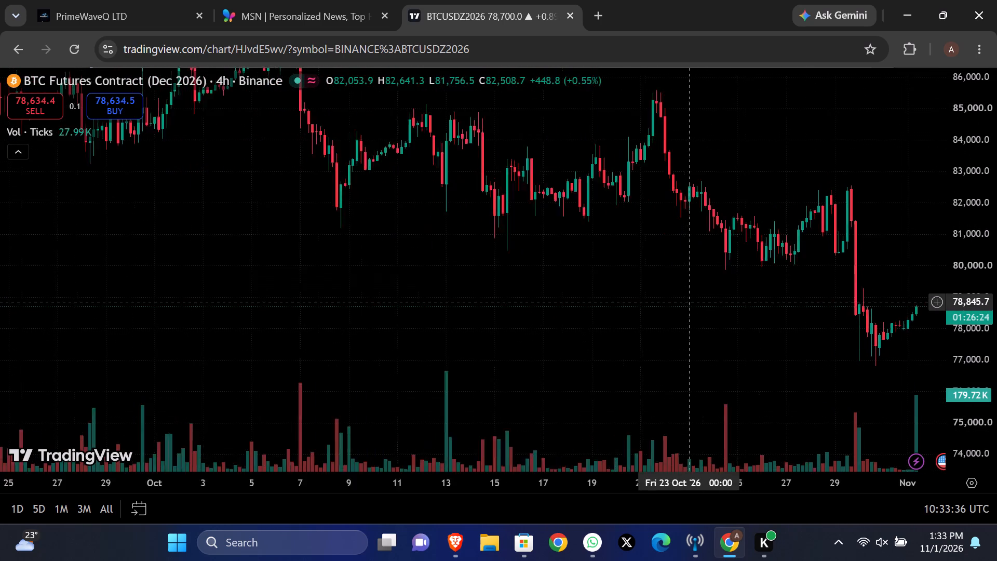
{"action": "scroll", "coordinate": [688, 302], "scroll_direction": "down", "scroll_amount": 5}
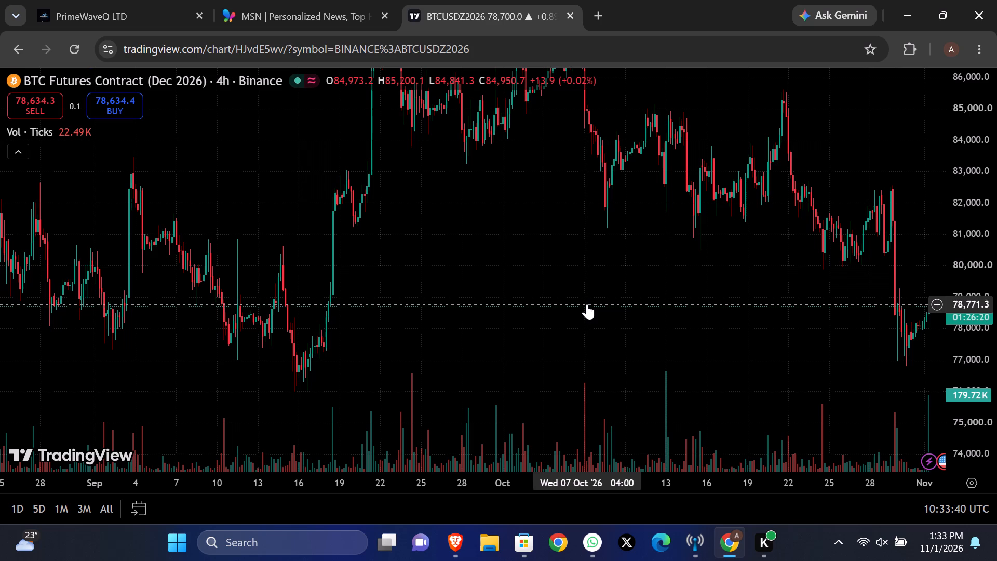
{"action": "left_click_drag", "start_coordinate": [587, 301], "coordinate": [487, 367]}
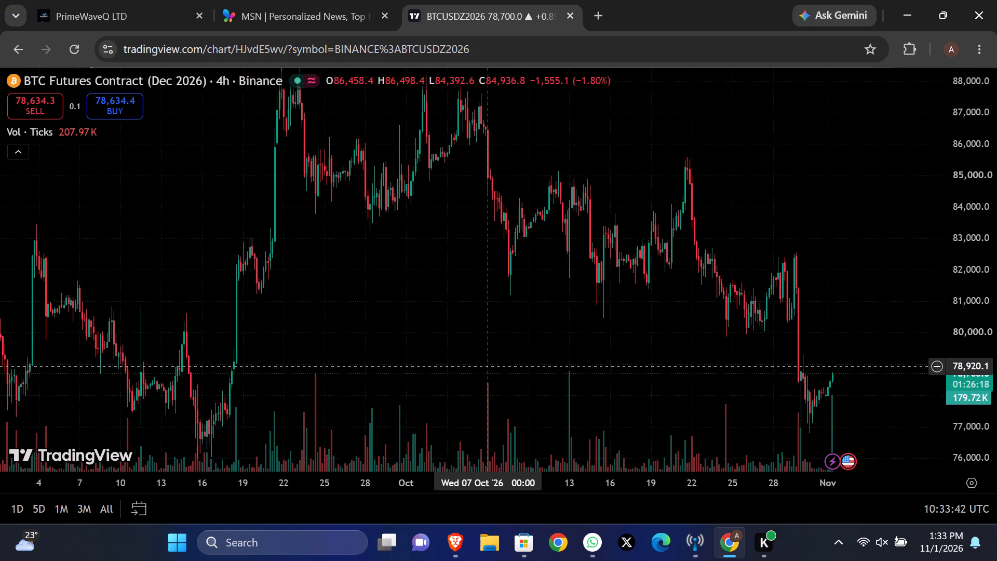
{"action": "left_click_drag", "start_coordinate": [487, 367], "coordinate": [495, 318]}
{"action": "scroll", "coordinate": [495, 318], "scroll_direction": "down", "scroll_amount": 2}
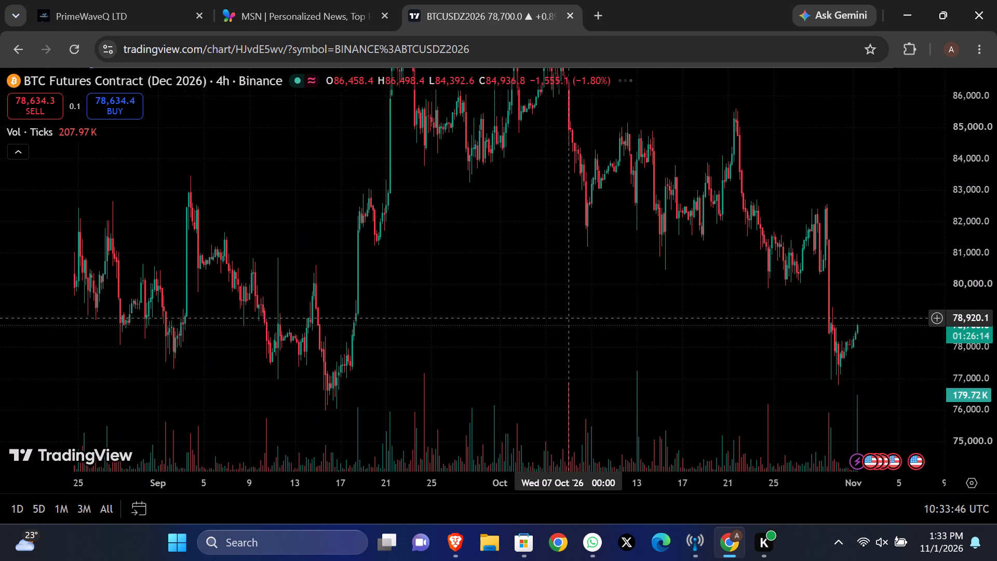
{"action": "left_click", "coordinate": [578, 319]}
{"action": "scroll", "coordinate": [578, 319], "scroll_direction": "up", "scroll_amount": 1}
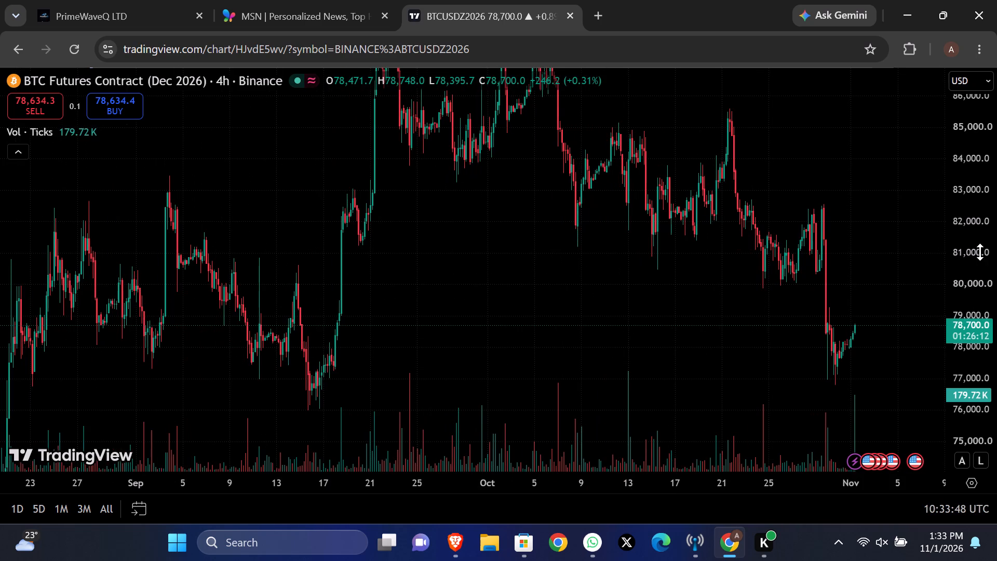
{"action": "scroll", "coordinate": [980, 252], "scroll_direction": "down", "scroll_amount": 7}
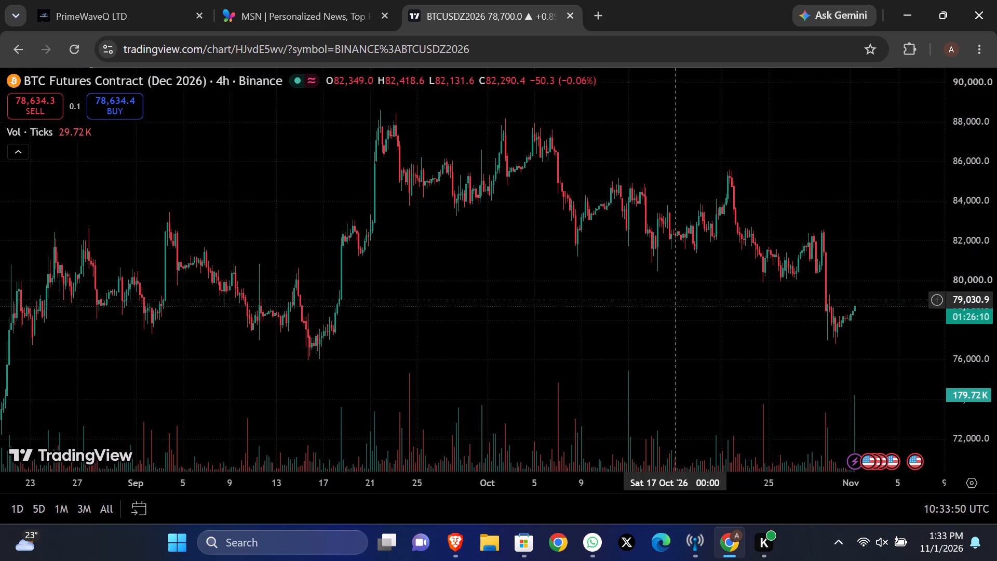
Examine the earlier 4-hour BTC futures price history from August to late October over a wider price range.
{"action": "left_click", "coordinate": [651, 301]}
{"action": "scroll", "coordinate": [651, 301], "scroll_direction": "right", "scroll_amount": 2}
{"action": "left_click", "coordinate": [540, 386]}
{"action": "scroll", "coordinate": [540, 386], "scroll_direction": "down", "scroll_amount": 1}
{"action": "scroll", "coordinate": [634, 356], "scroll_direction": "down", "scroll_amount": 1}
{"action": "scroll", "coordinate": [924, 257], "scroll_direction": "up", "scroll_amount": 1}
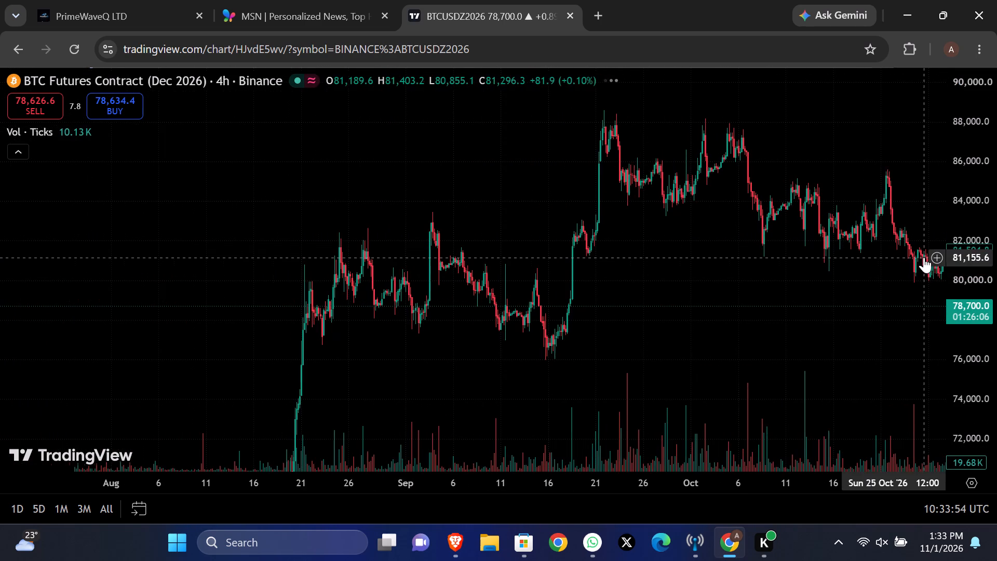
{"action": "scroll", "coordinate": [924, 257], "scroll_direction": "up", "scroll_amount": 1}
{"action": "scroll", "coordinate": [955, 234], "scroll_direction": "down", "scroll_amount": 5}
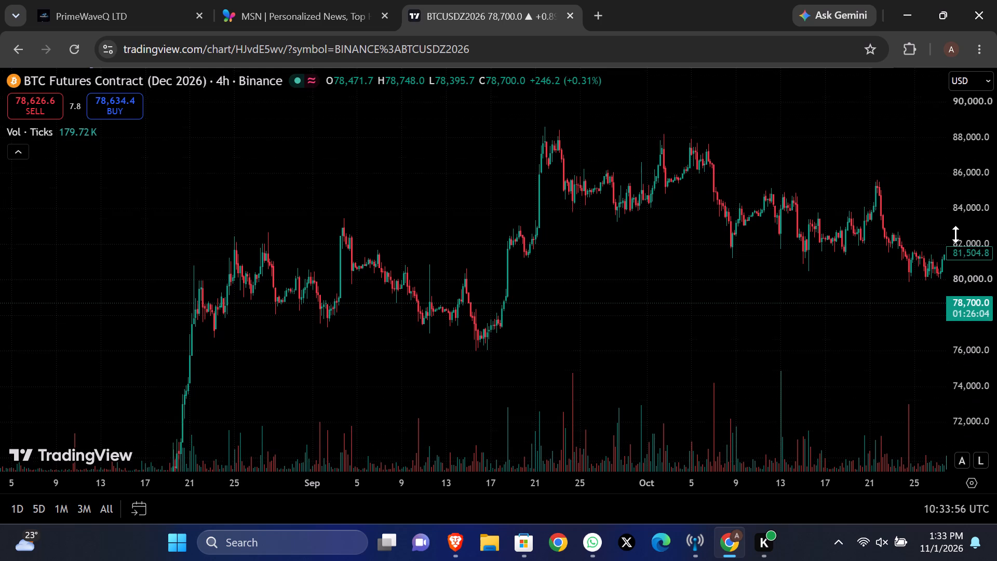
{"action": "scroll", "coordinate": [955, 234], "scroll_direction": "down", "scroll_amount": 5}
{"action": "left_click", "coordinate": [730, 322]}
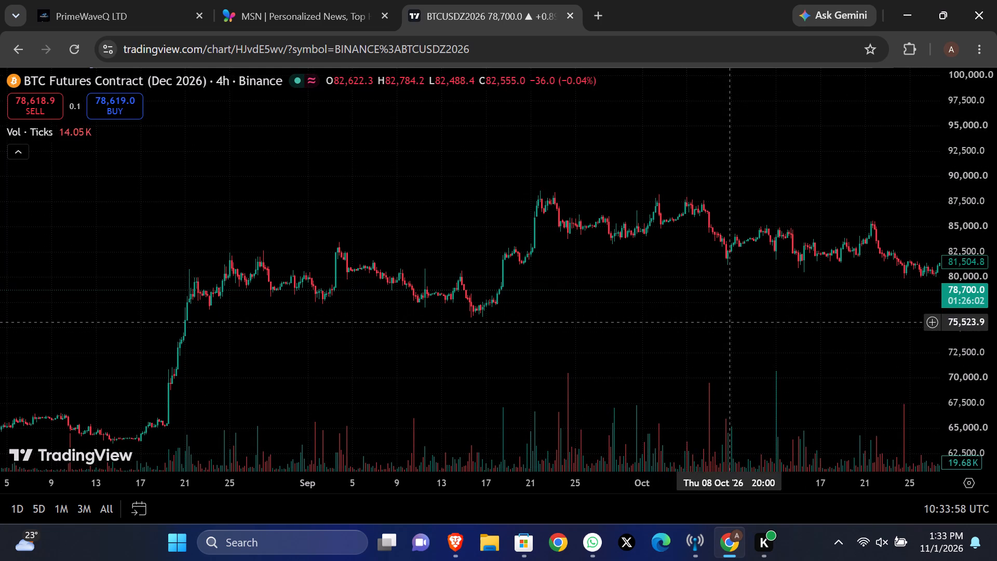
Return to the latest 4-hour candles and bring back the panels around the BTC futures chart.
{"action": "scroll", "coordinate": [730, 322], "scroll_direction": "left", "scroll_amount": 3}
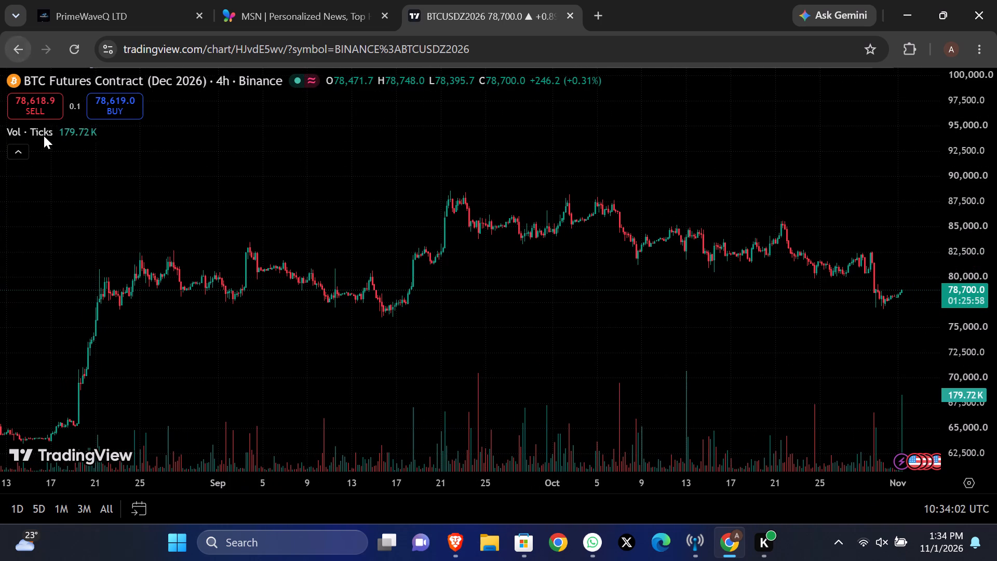
{"action": "key", "text": "Escape"}
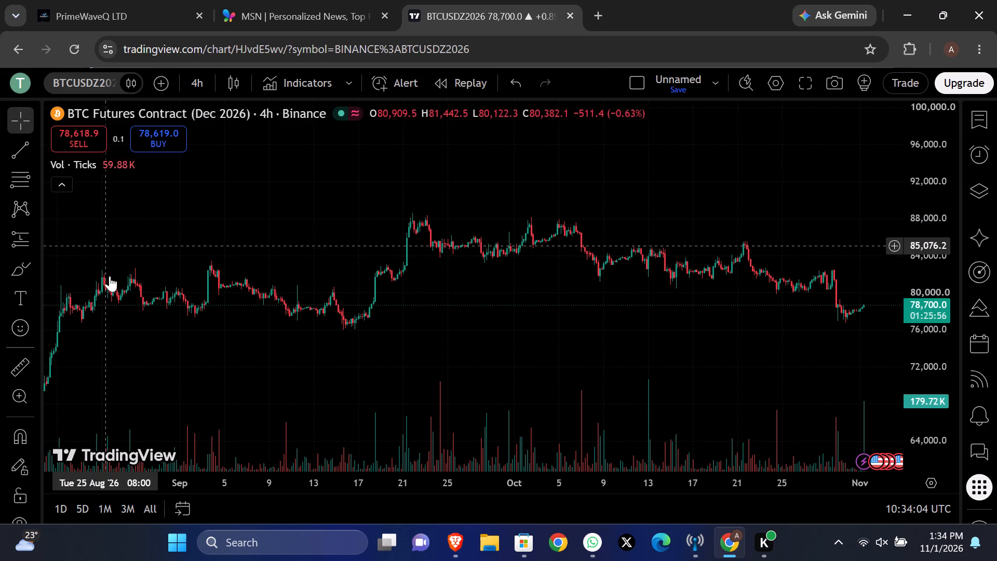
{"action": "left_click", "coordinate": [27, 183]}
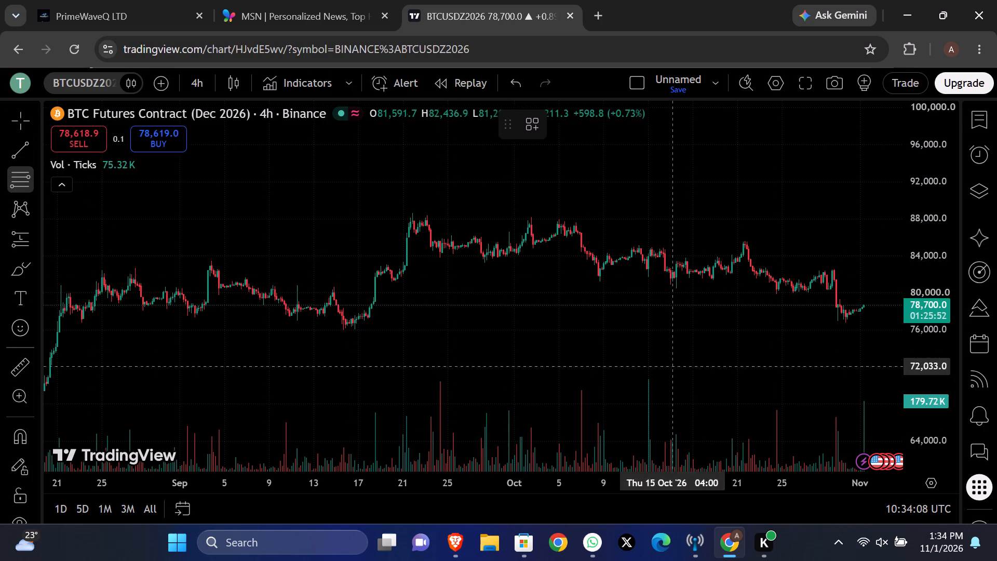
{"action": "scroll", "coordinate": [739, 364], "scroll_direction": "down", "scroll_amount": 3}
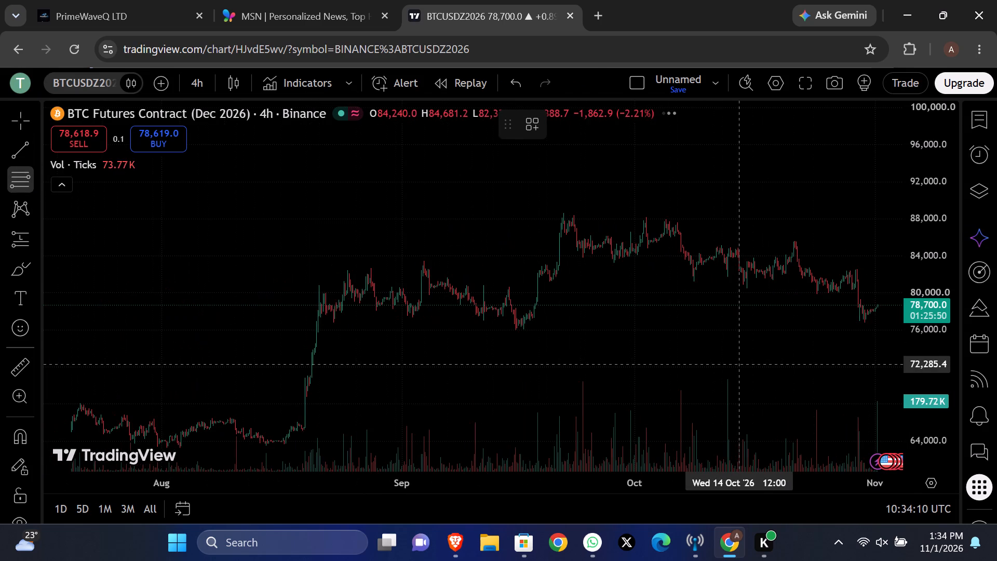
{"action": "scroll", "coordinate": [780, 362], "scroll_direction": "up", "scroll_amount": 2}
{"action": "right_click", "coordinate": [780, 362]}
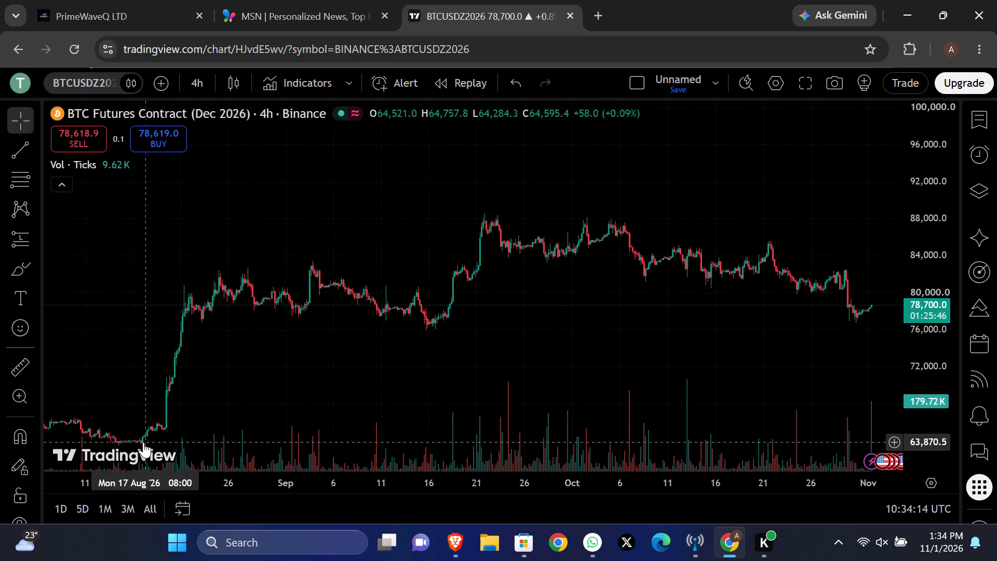
Draw a Fibonacci retracement from the 17 August low at about 63,700 up to the September high at about 88,610.
{"action": "left_click_drag", "start_coordinate": [143, 438], "coordinate": [219, 411]}
{"action": "left_click", "coordinate": [15, 176]}
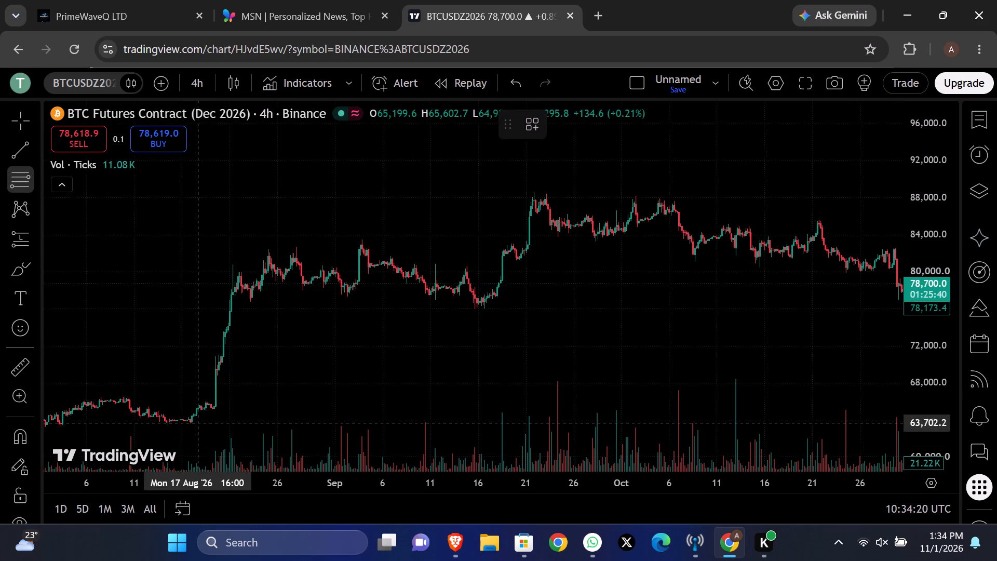
{"action": "left_click_drag", "start_coordinate": [196, 422], "coordinate": [708, 211]}
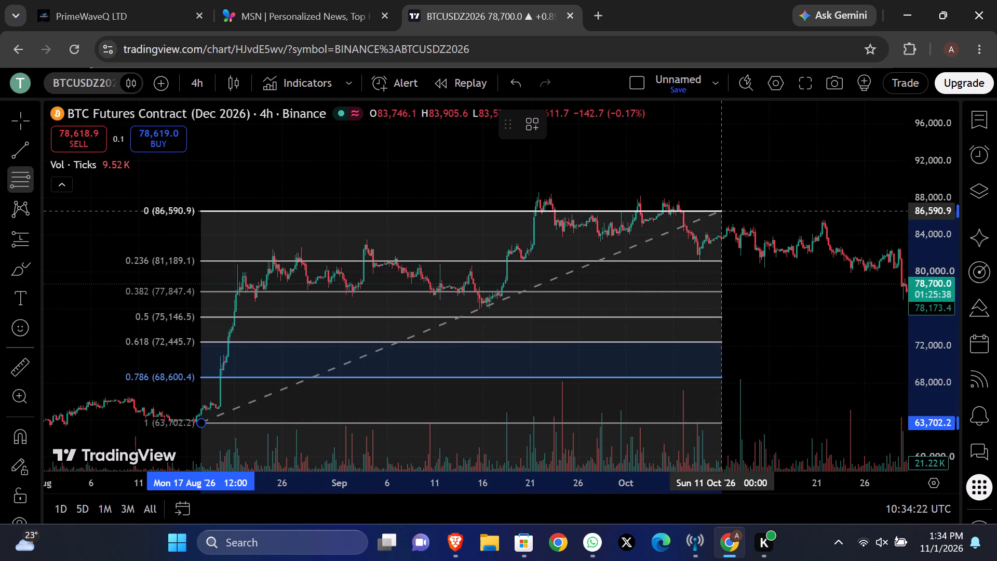
{"action": "left_click_drag", "start_coordinate": [708, 211], "coordinate": [568, 196]}
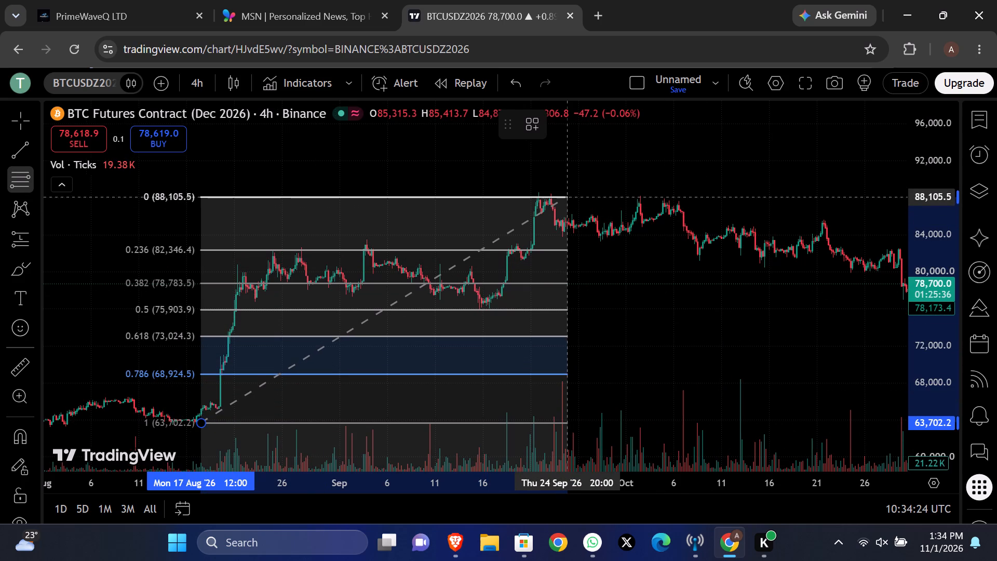
{"action": "left_click_drag", "start_coordinate": [568, 196], "coordinate": [568, 192]}
{"action": "left_click", "coordinate": [568, 192]}
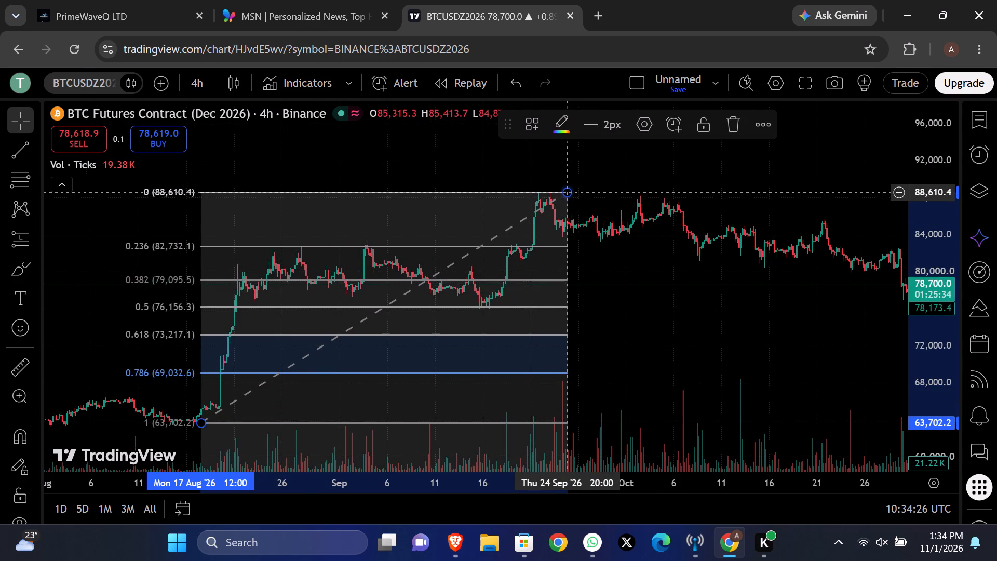
Draw a rectangle from 28 September to 11 October between about 73,630 and 69,170, beside the 0.618–0.786 retracement zone.
{"action": "left_click", "coordinate": [35, 265]}
{"action": "left_click", "coordinate": [98, 355]}
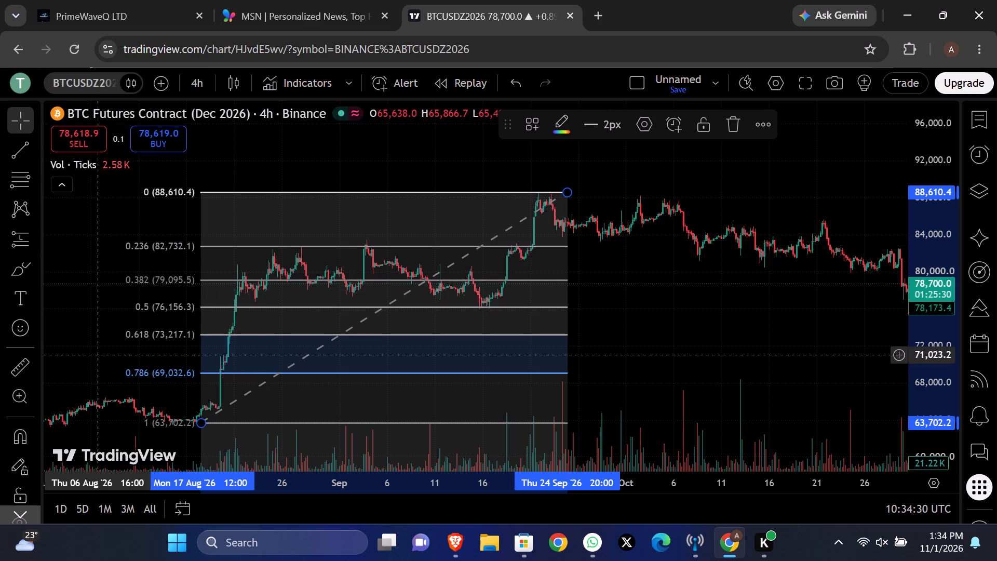
{"action": "left_click_drag", "start_coordinate": [622, 333], "coordinate": [642, 363]}
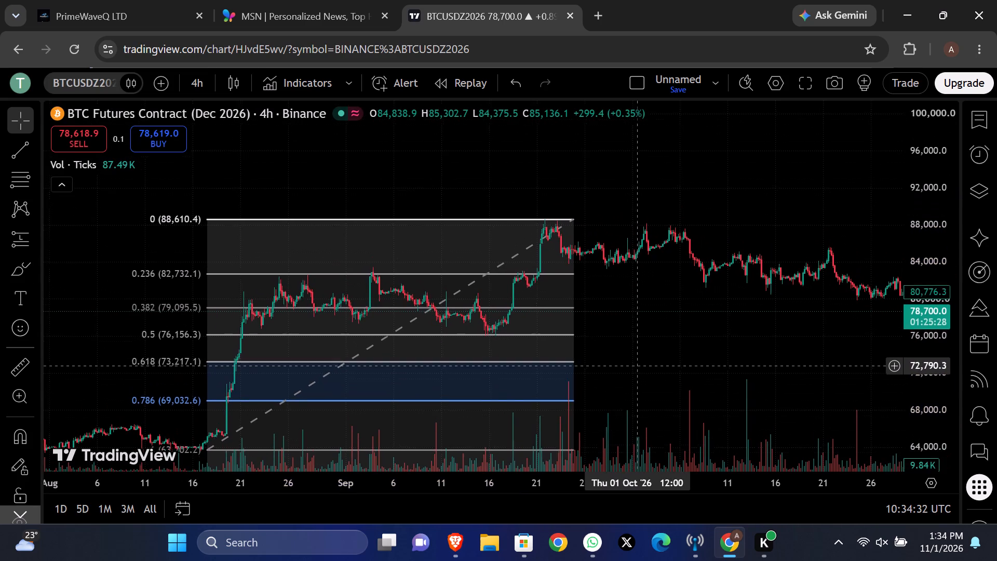
{"action": "left_click_drag", "start_coordinate": [642, 363], "coordinate": [639, 357]}
{"action": "double_click", "coordinate": [39, 264]}
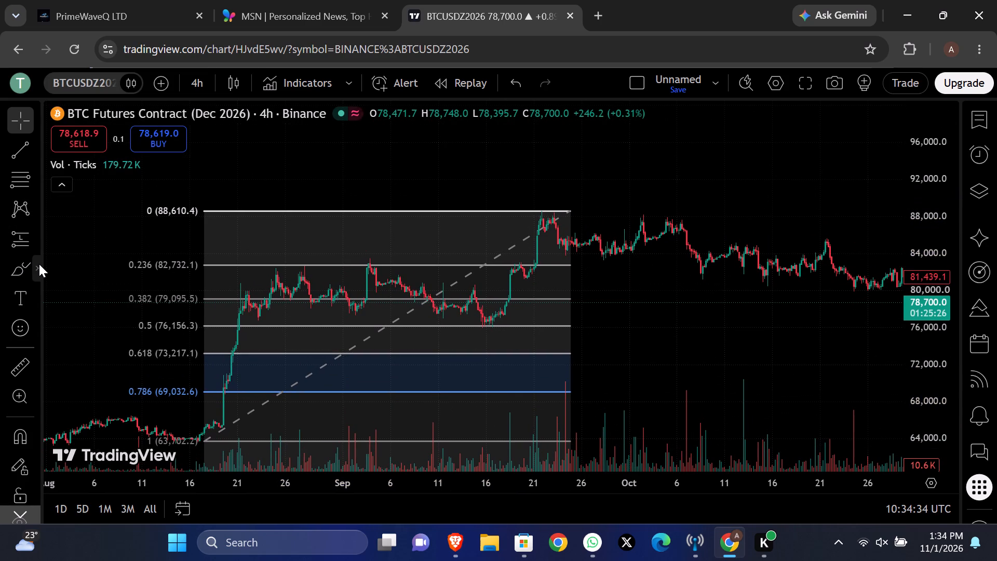
{"action": "left_click", "coordinate": [39, 264]}
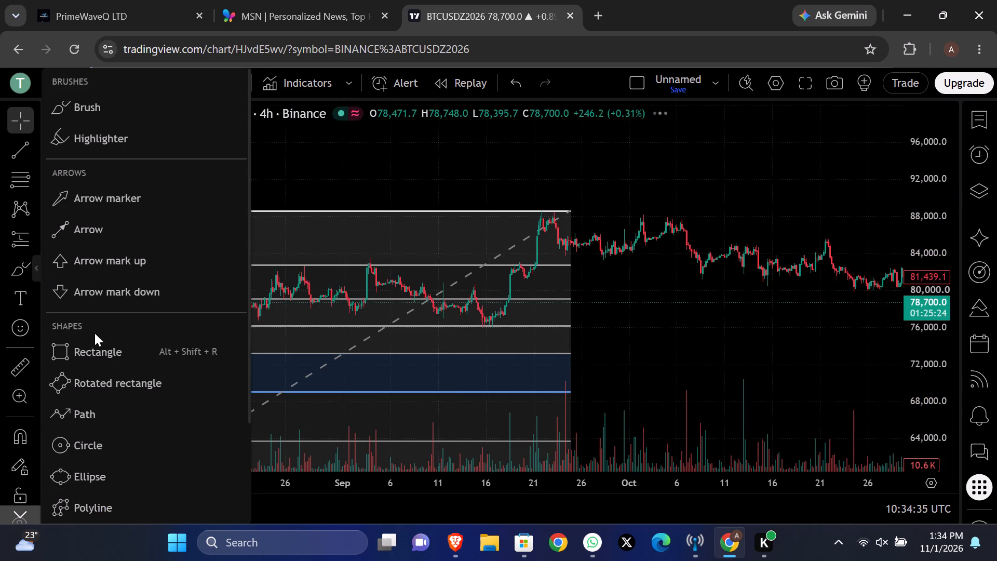
{"action": "double_click", "coordinate": [92, 350]}
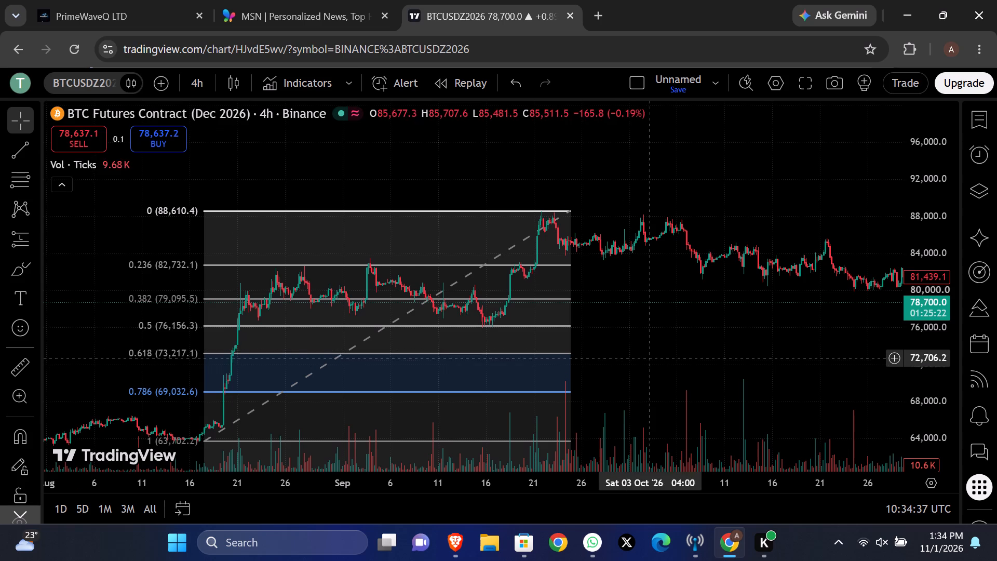
{"action": "left_click_drag", "start_coordinate": [604, 349], "coordinate": [717, 396]}
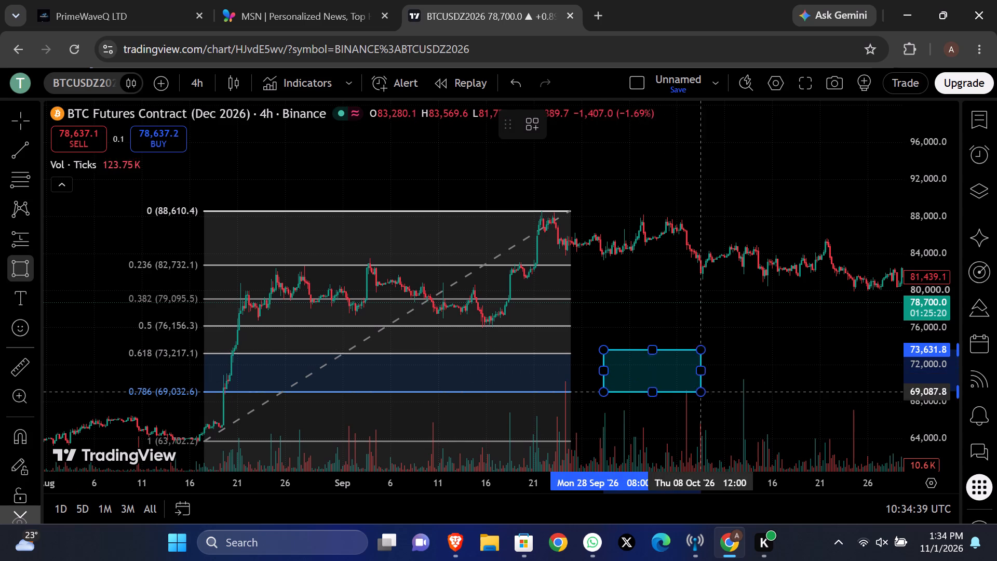
{"action": "left_click_drag", "start_coordinate": [717, 396], "coordinate": [731, 391]}
{"action": "left_click", "coordinate": [731, 391]}
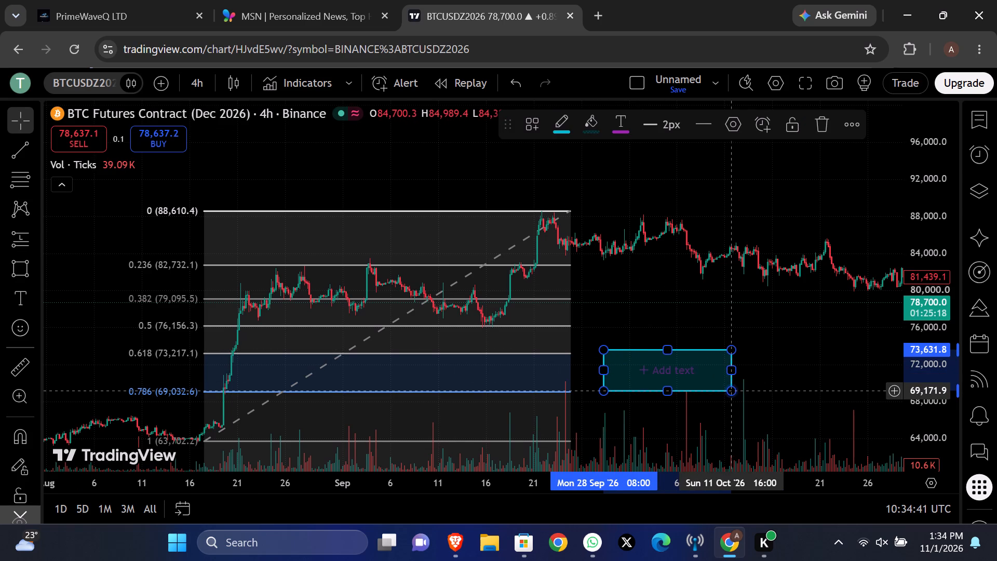
Delete the Fibonacci retracement from the chart.
{"action": "left_click", "coordinate": [483, 400]}
{"action": "left_click", "coordinate": [562, 219]}
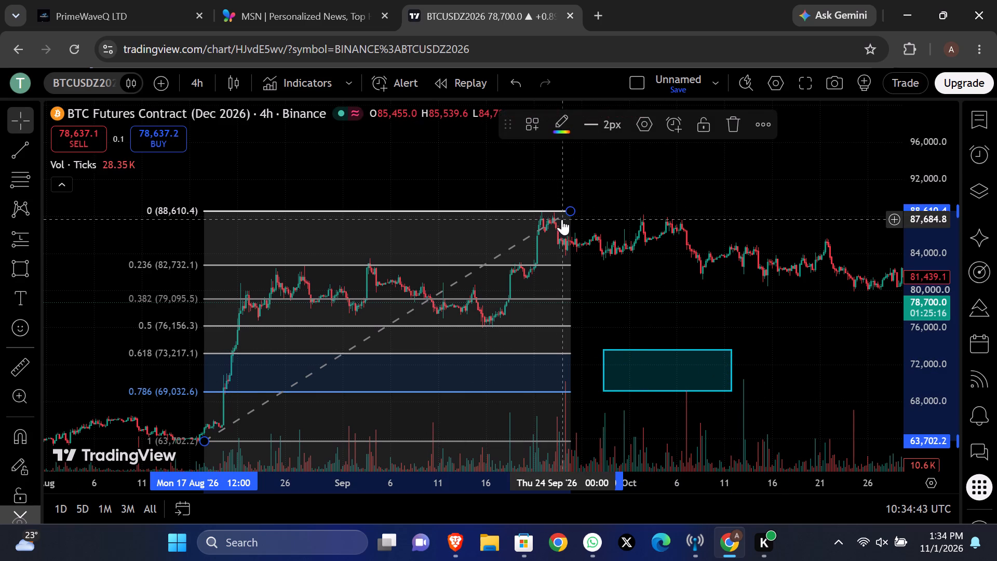
{"action": "left_click", "coordinate": [734, 130]}
Stretch the rectangle's two sides so that it spans from 20 August to 24 November 2026.
{"action": "scroll", "coordinate": [855, 253], "scroll_direction": "down", "scroll_amount": 3}
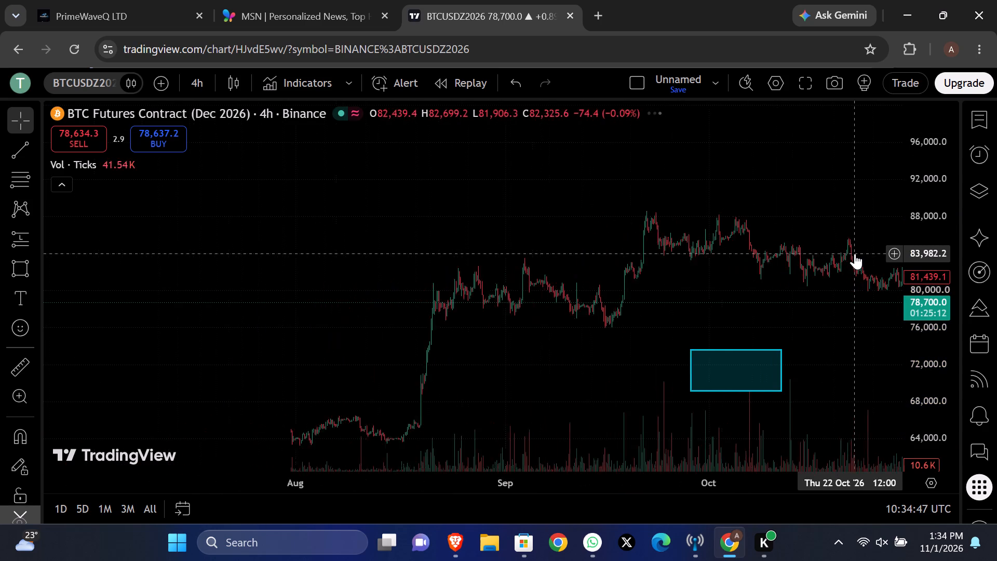
{"action": "scroll", "coordinate": [855, 253], "scroll_direction": "down", "scroll_amount": 2}
{"action": "scroll", "coordinate": [643, 314], "scroll_direction": "left", "scroll_amount": 3}
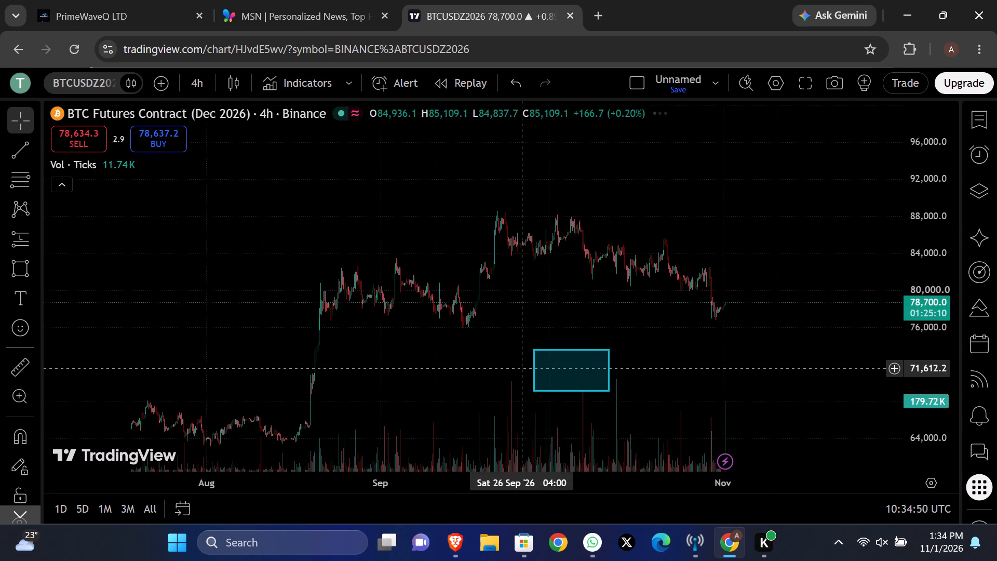
{"action": "left_click_drag", "start_coordinate": [535, 368], "coordinate": [327, 349]}
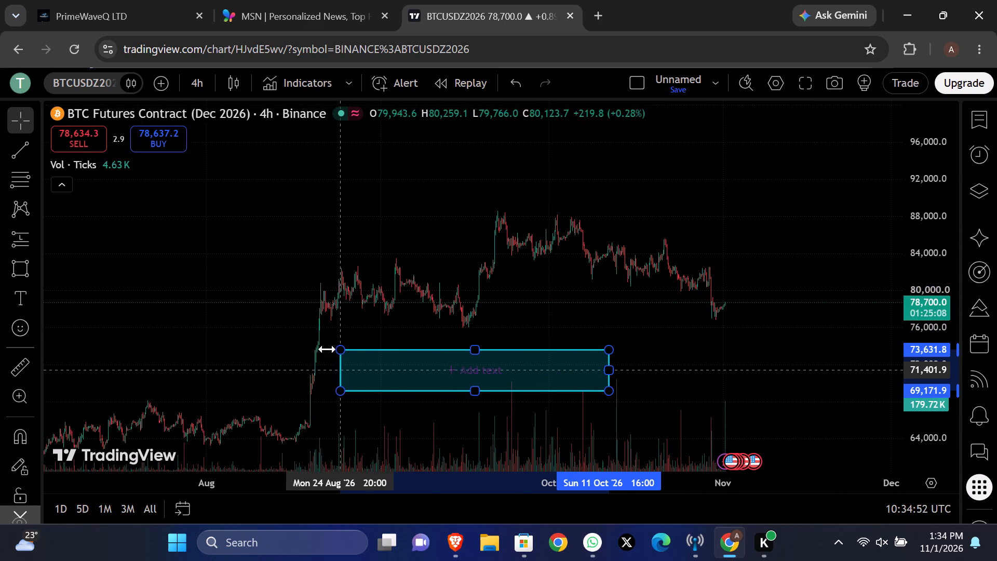
{"action": "left_click_drag", "start_coordinate": [327, 349], "coordinate": [313, 349]}
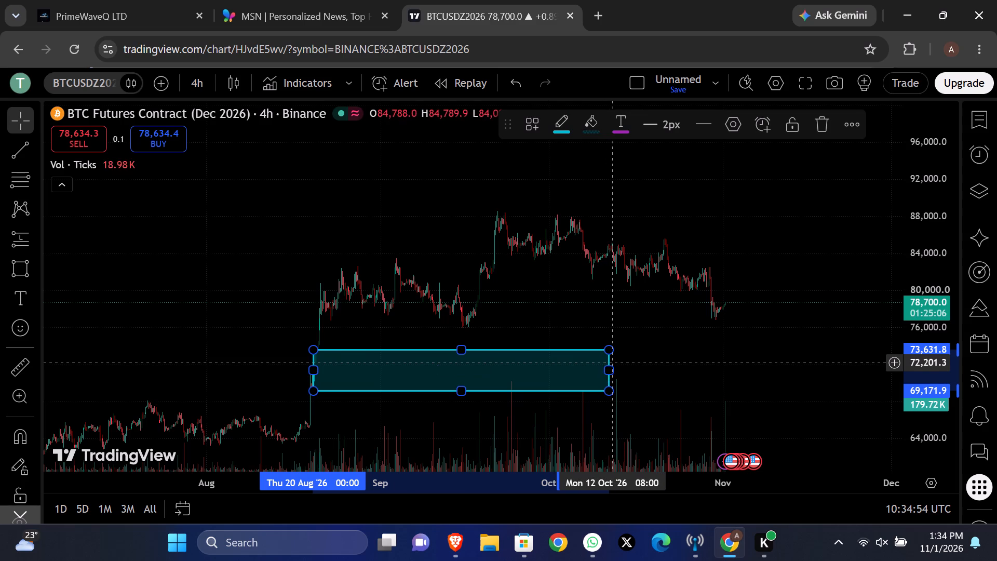
{"action": "left_click_drag", "start_coordinate": [614, 372], "coordinate": [803, 377]}
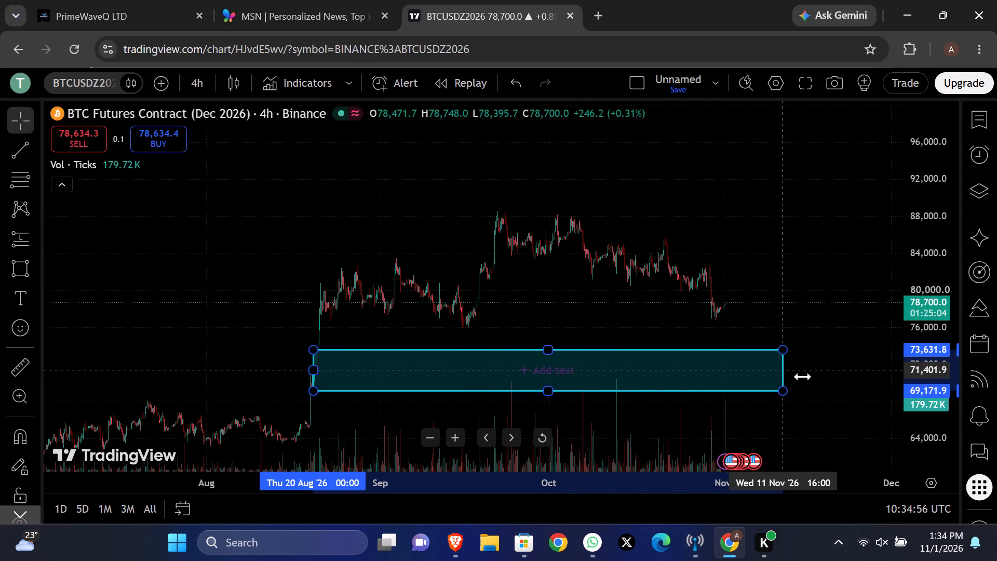
{"action": "left_click_drag", "start_coordinate": [803, 377], "coordinate": [854, 373]}
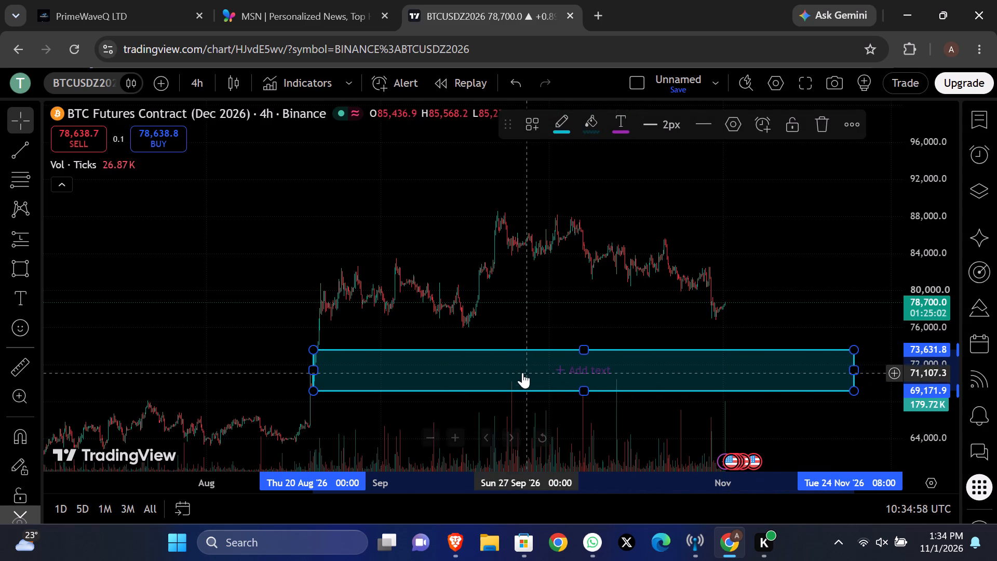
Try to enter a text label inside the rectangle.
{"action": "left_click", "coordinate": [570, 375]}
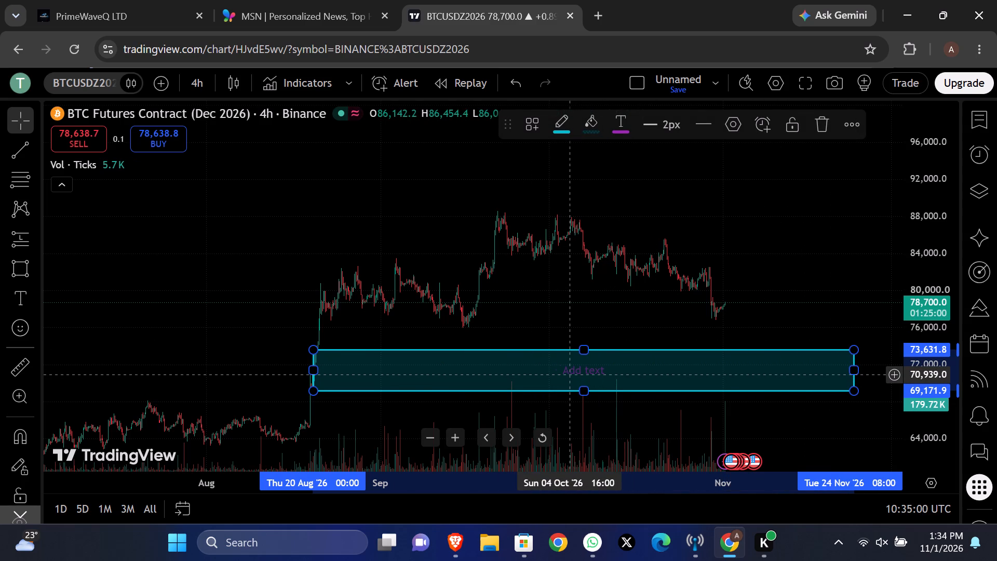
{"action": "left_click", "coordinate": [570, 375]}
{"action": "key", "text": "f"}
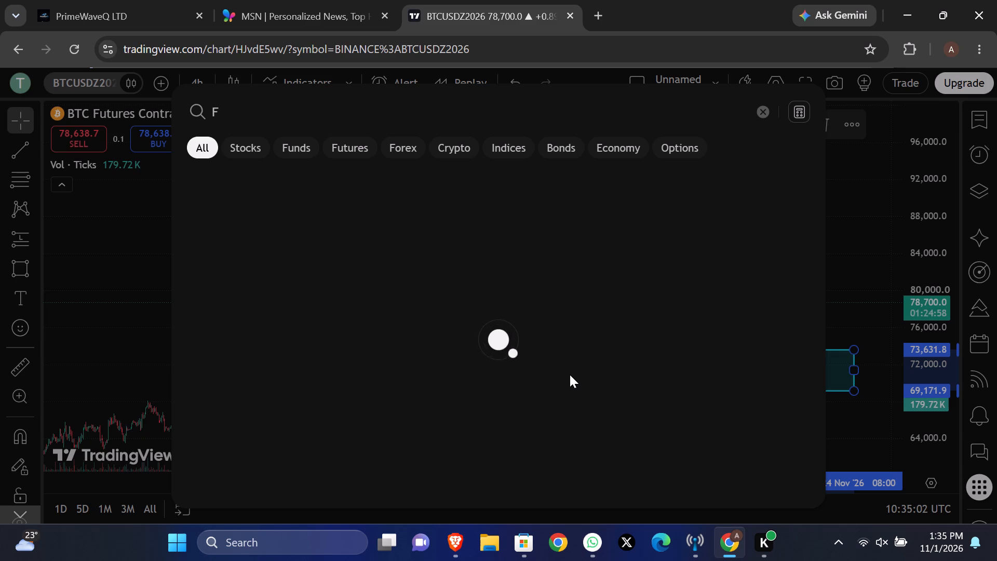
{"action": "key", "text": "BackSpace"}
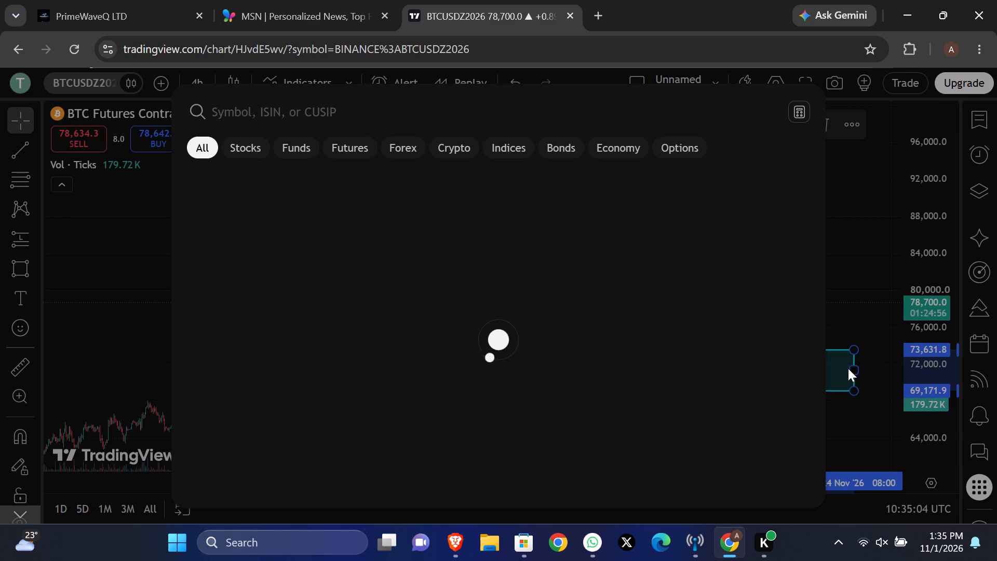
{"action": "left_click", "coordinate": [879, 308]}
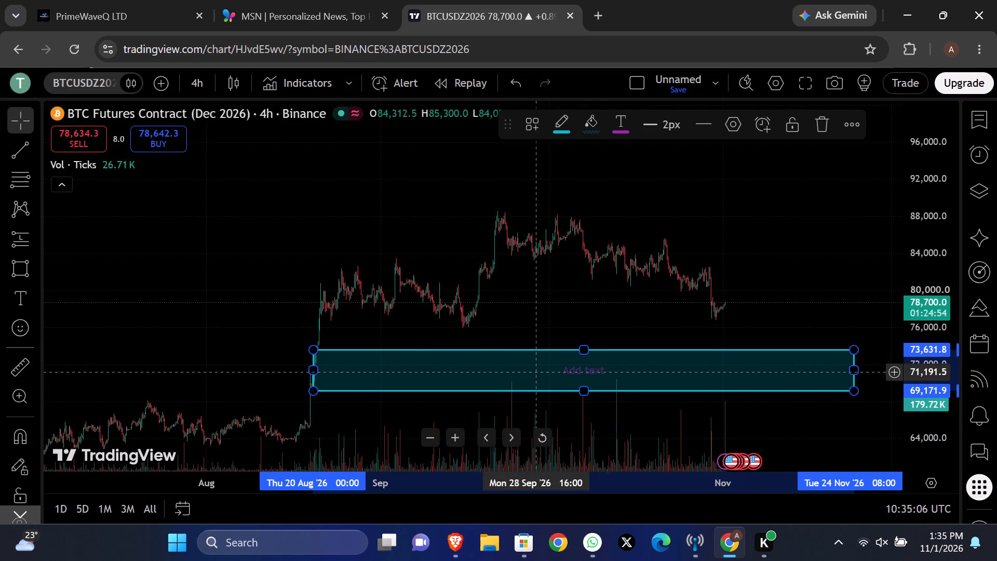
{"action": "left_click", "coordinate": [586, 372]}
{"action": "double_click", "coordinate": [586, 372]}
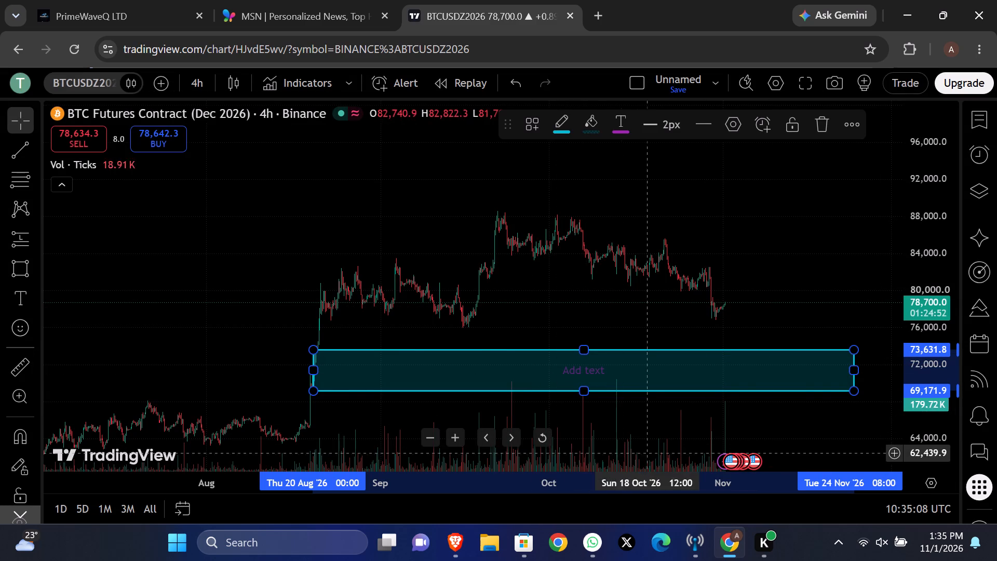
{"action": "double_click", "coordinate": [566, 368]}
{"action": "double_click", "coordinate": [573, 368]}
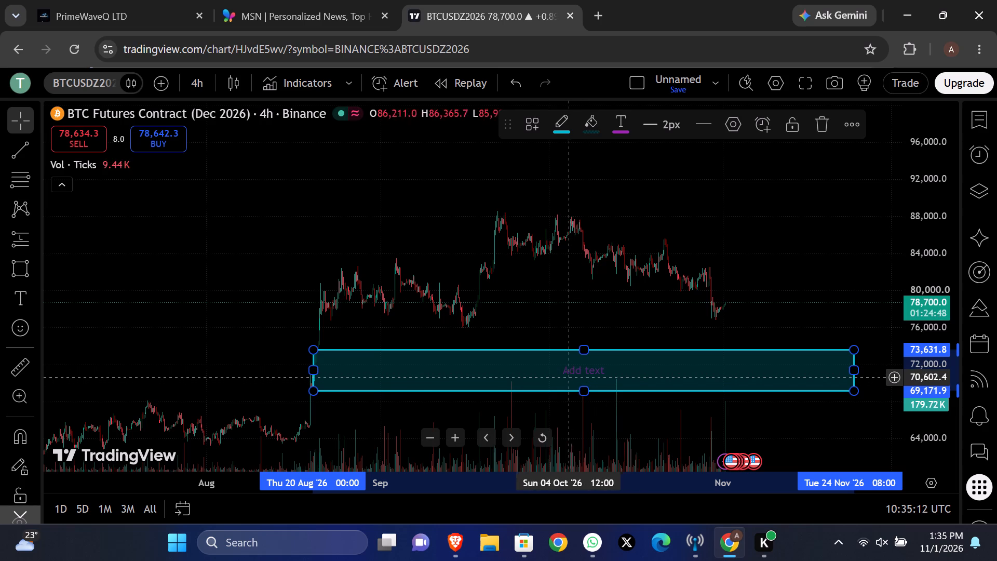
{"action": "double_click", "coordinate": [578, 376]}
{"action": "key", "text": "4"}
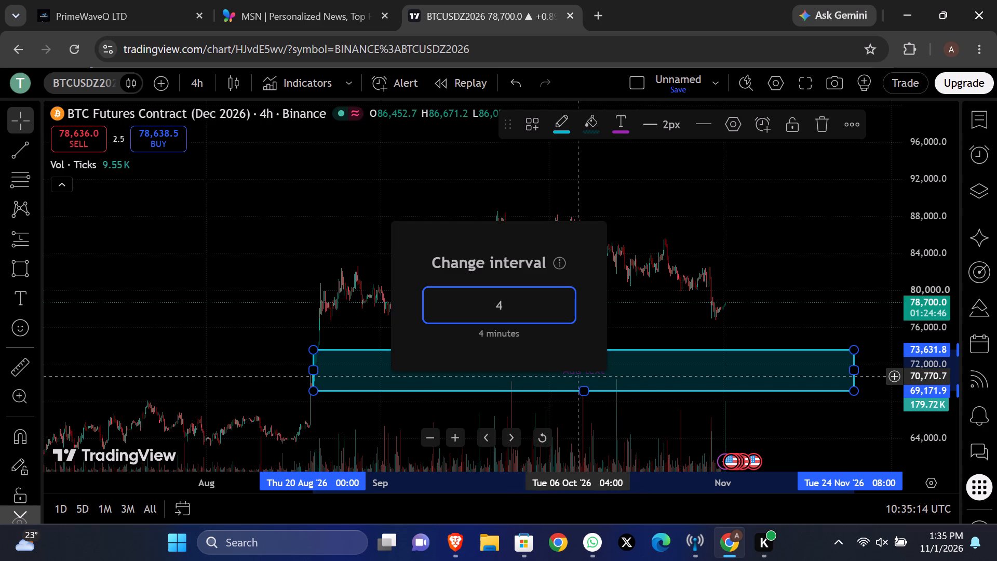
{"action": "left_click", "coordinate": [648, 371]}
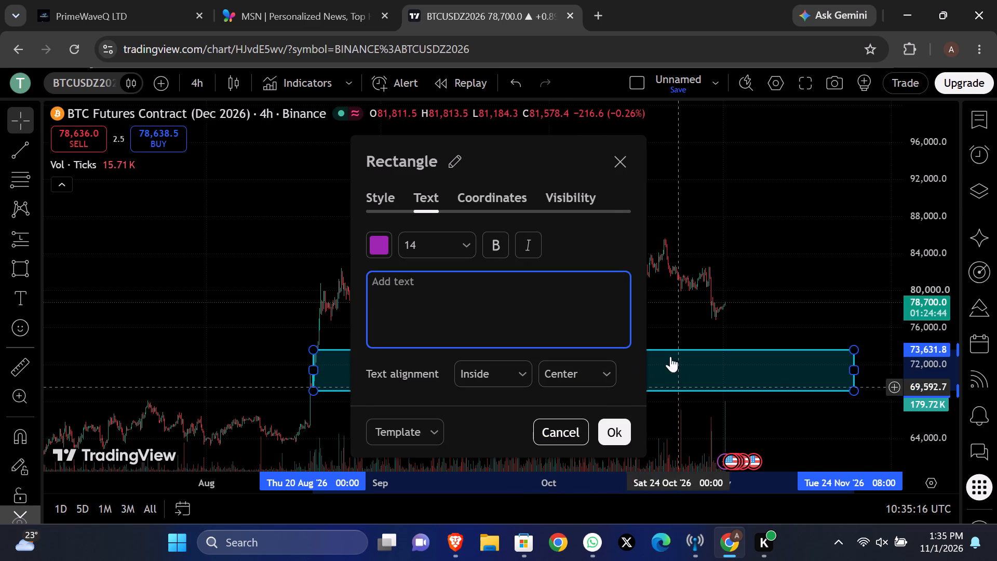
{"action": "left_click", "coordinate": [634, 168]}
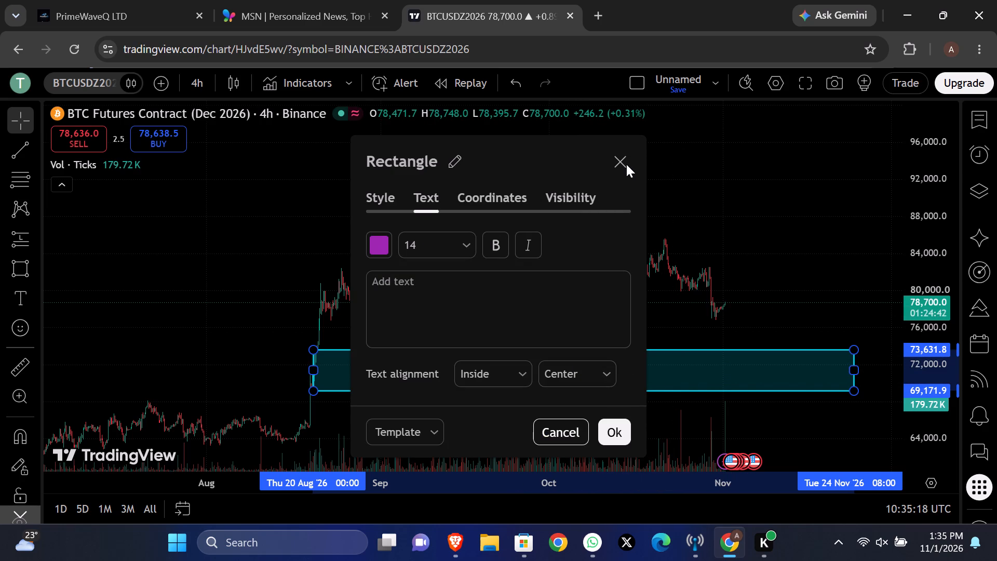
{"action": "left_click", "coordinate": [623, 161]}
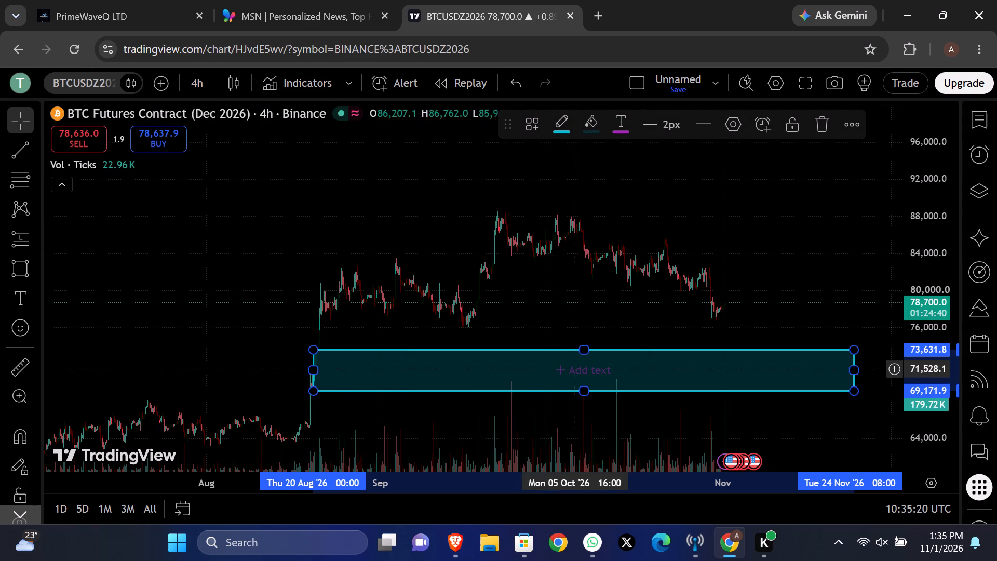
Label the rectangle with the text "4fvg".
{"action": "left_click", "coordinate": [575, 369]}
{"action": "left_click", "coordinate": [575, 369]}
{"action": "key", "text": "4"}
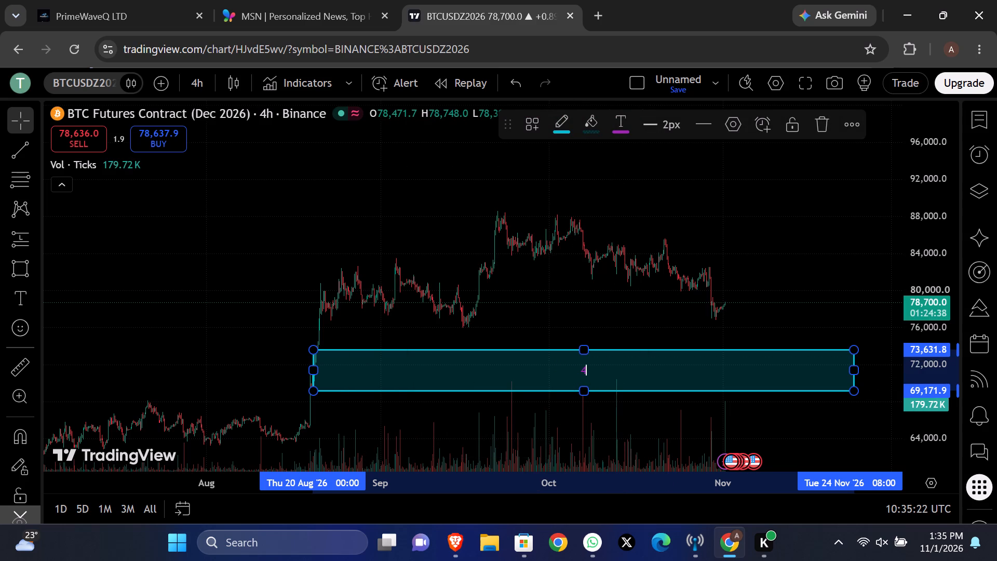
{"action": "type", "text": "fvg"}
{"action": "left_click", "coordinate": [778, 261]}
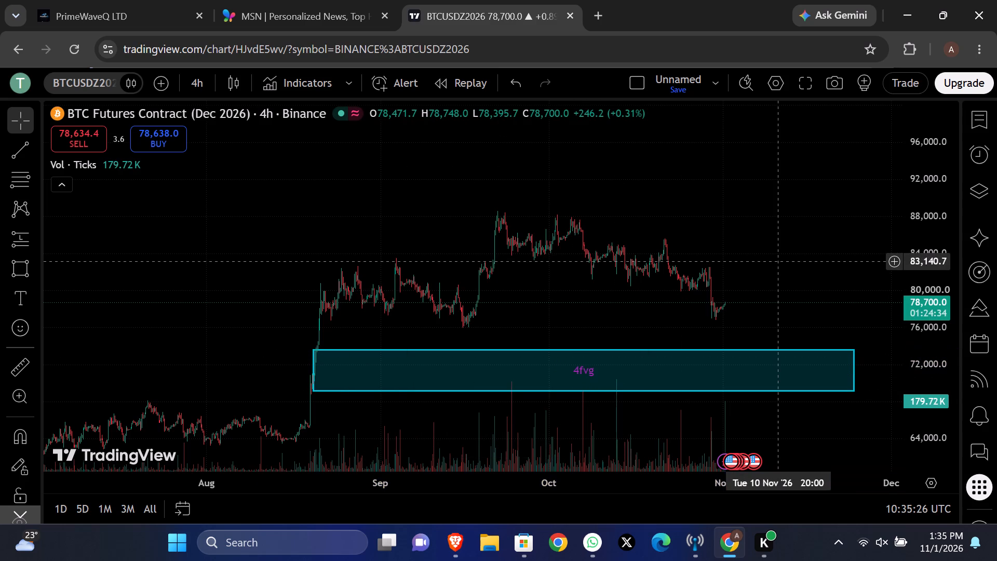
Draw a Fibonacci retracement from the 15 September 2026 low at about 76,156 up to about 88,695 on 9 October.
{"action": "scroll", "coordinate": [831, 296], "scroll_direction": "down", "scroll_amount": 1}
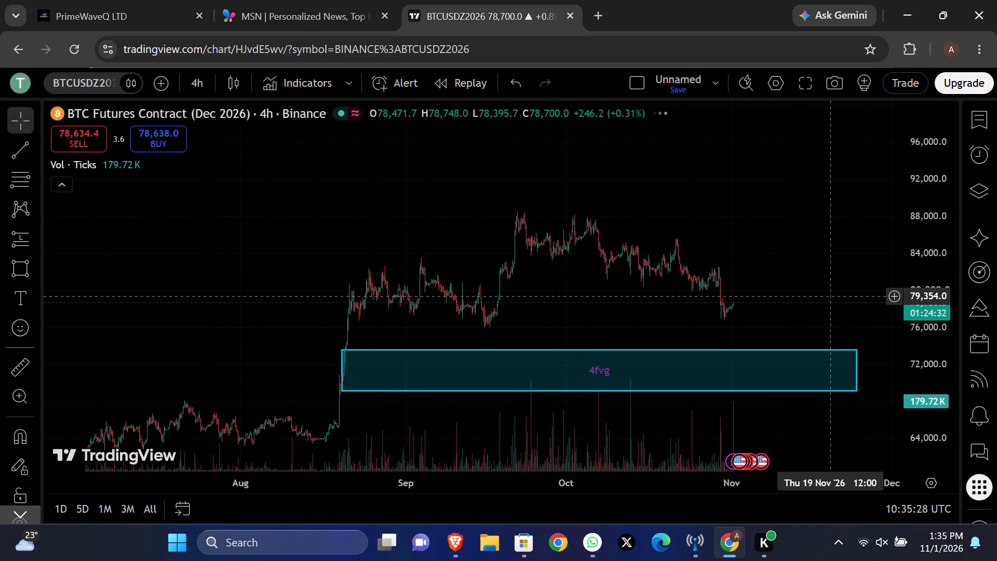
{"action": "scroll", "coordinate": [831, 296], "scroll_direction": "down", "scroll_amount": 1}
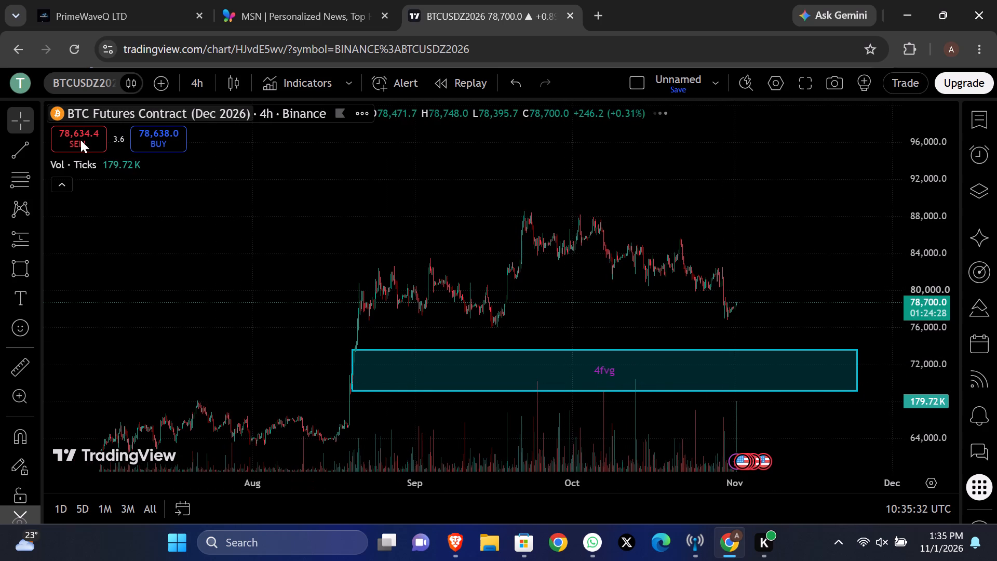
{"action": "left_click", "coordinate": [20, 186]}
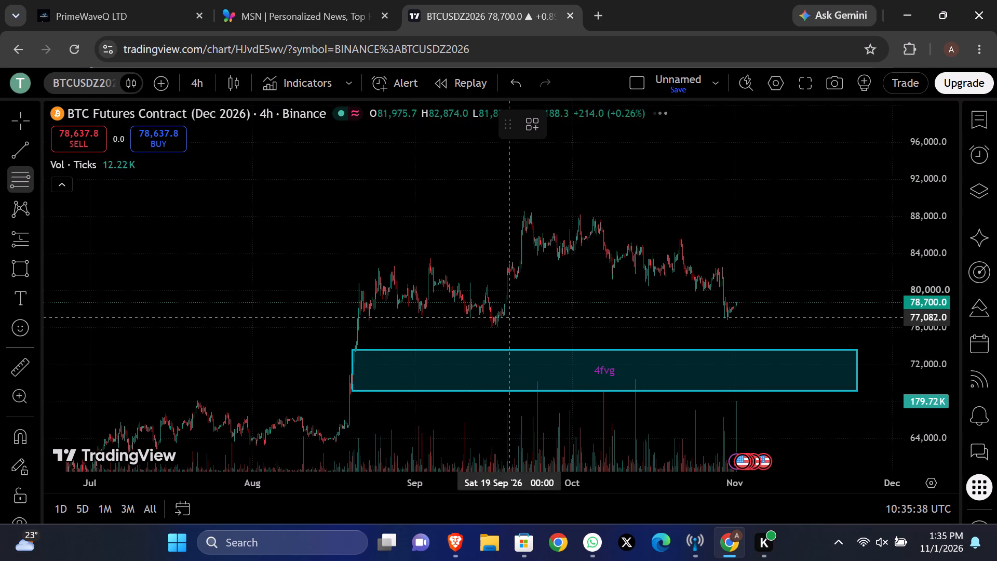
{"action": "left_click_drag", "start_coordinate": [489, 326], "coordinate": [608, 208]}
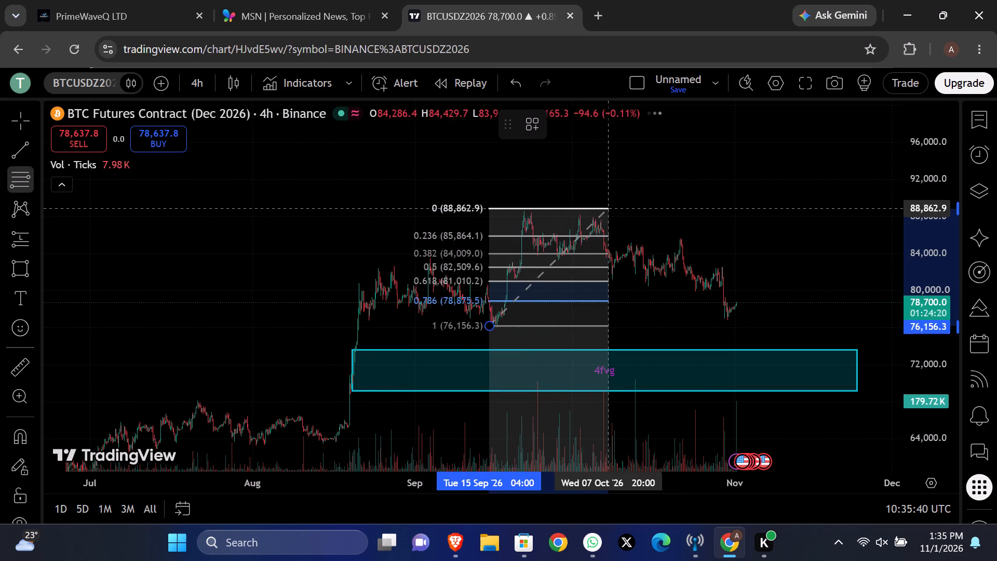
{"action": "left_click_drag", "start_coordinate": [608, 208], "coordinate": [619, 210]}
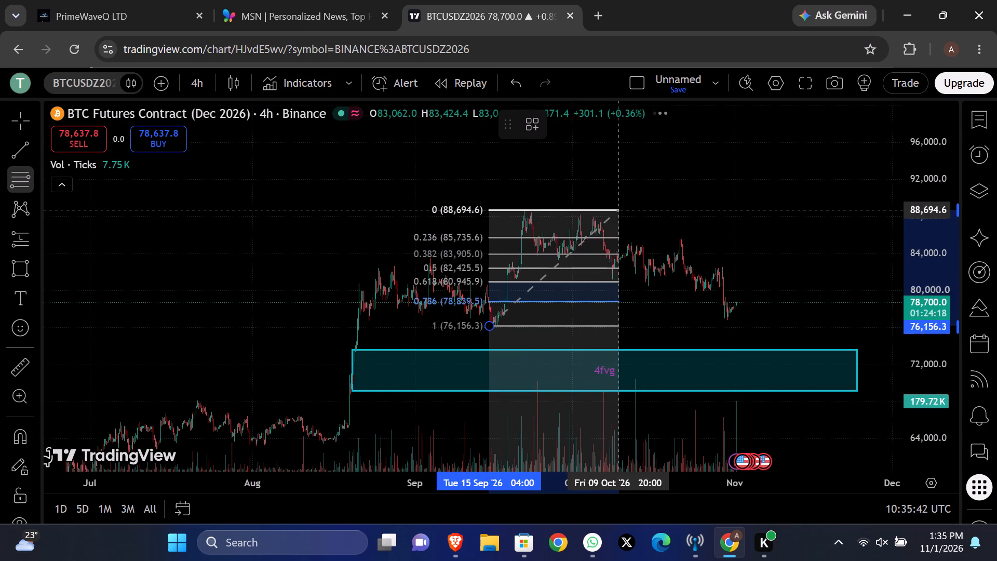
{"action": "left_click", "coordinate": [619, 210]}
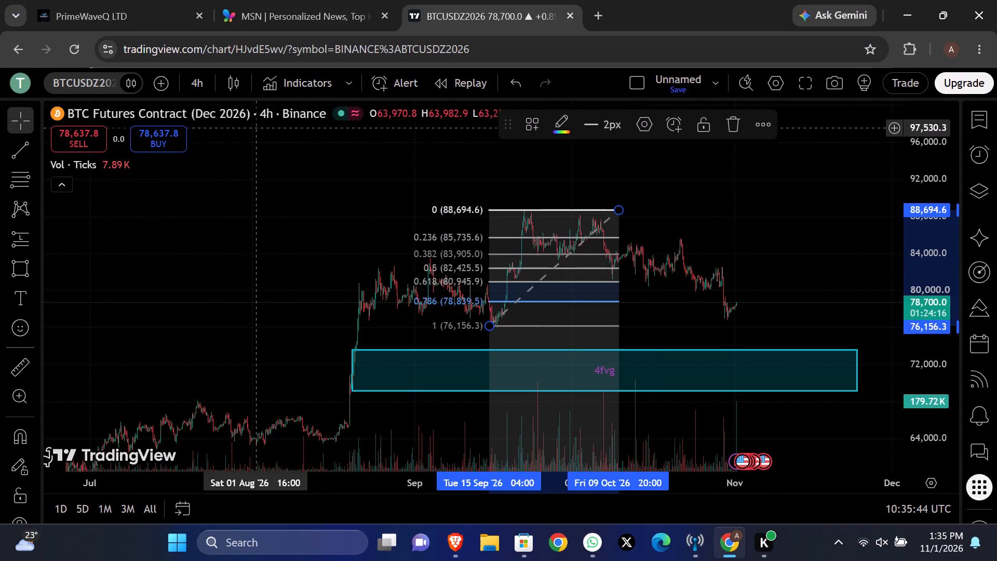
Draw a rectangle over the 0.618–0.786 retracement band, from 16 October to 25 November 2026, between about 81,037 and 78,849.
{"action": "left_click", "coordinate": [30, 268]}
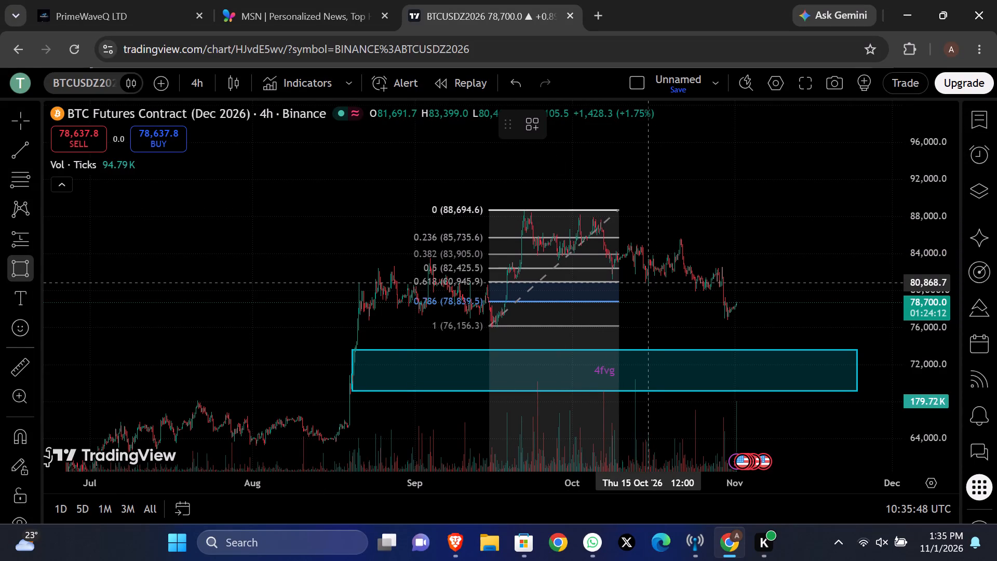
{"action": "left_click_drag", "start_coordinate": [653, 281], "coordinate": [816, 305]}
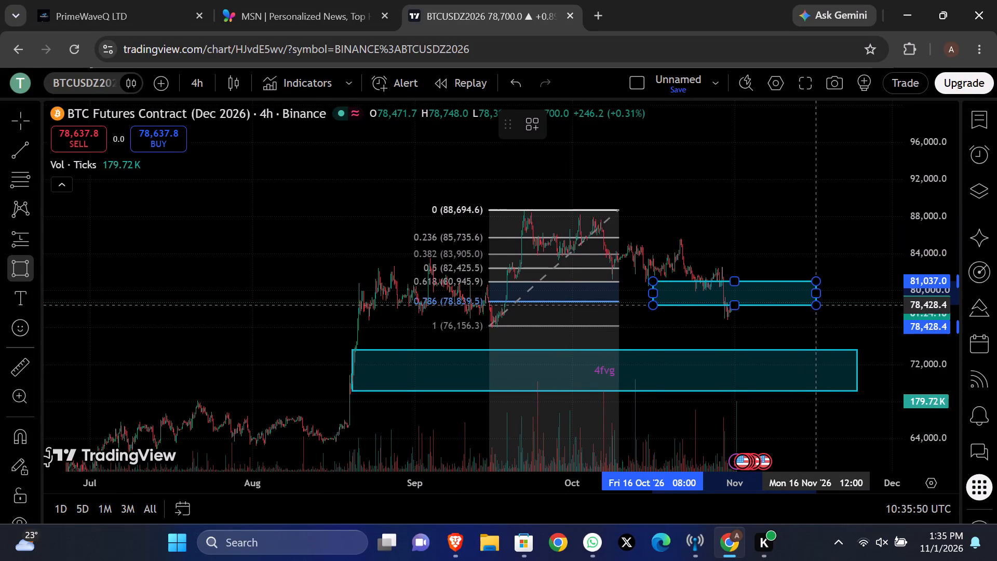
{"action": "left_click_drag", "start_coordinate": [816, 305], "coordinate": [855, 301]}
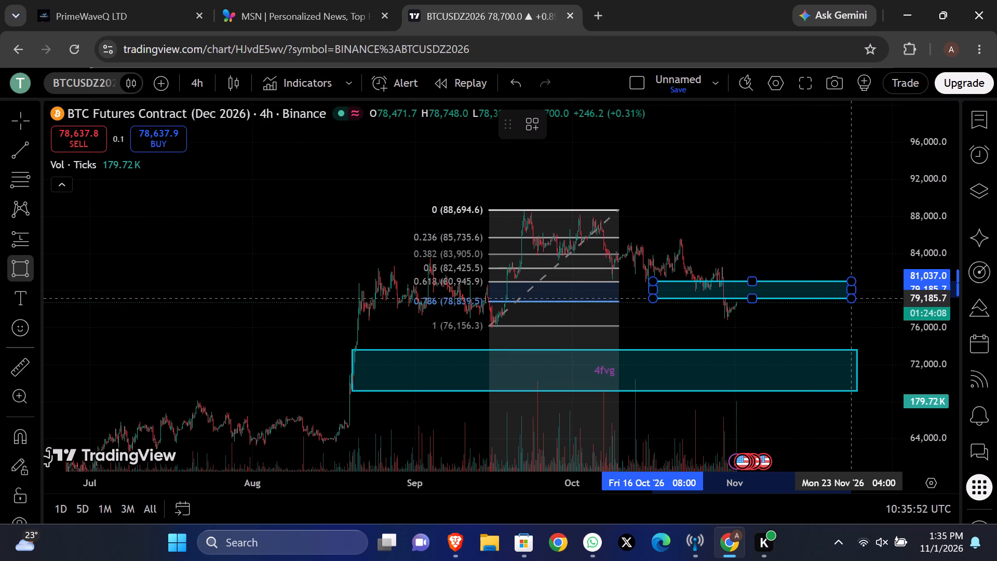
{"action": "left_click_drag", "start_coordinate": [855, 301], "coordinate": [860, 301]}
{"action": "left_click", "coordinate": [860, 301]}
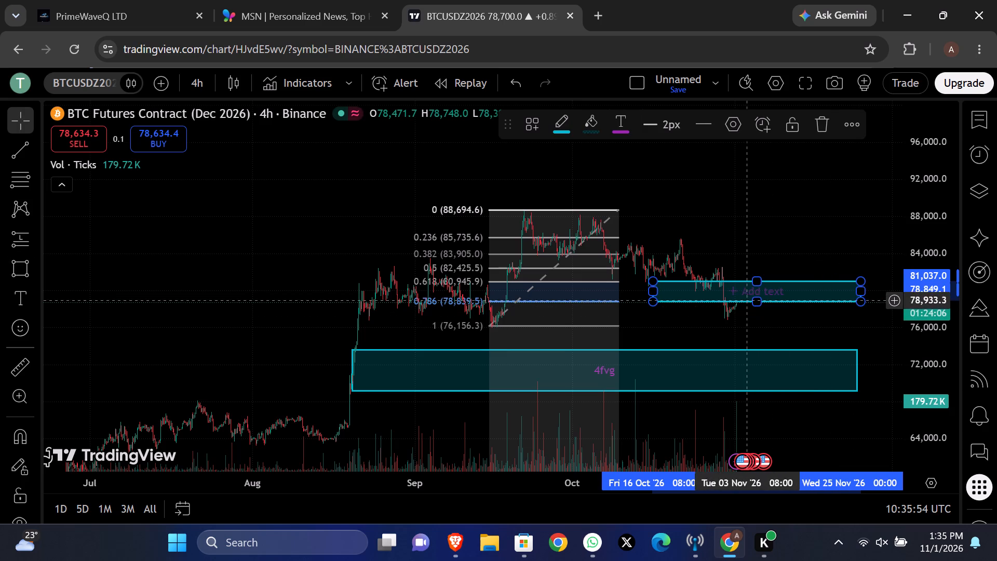
Label the new rectangle with the text "4h fib".
{"action": "left_click", "coordinate": [734, 288]}
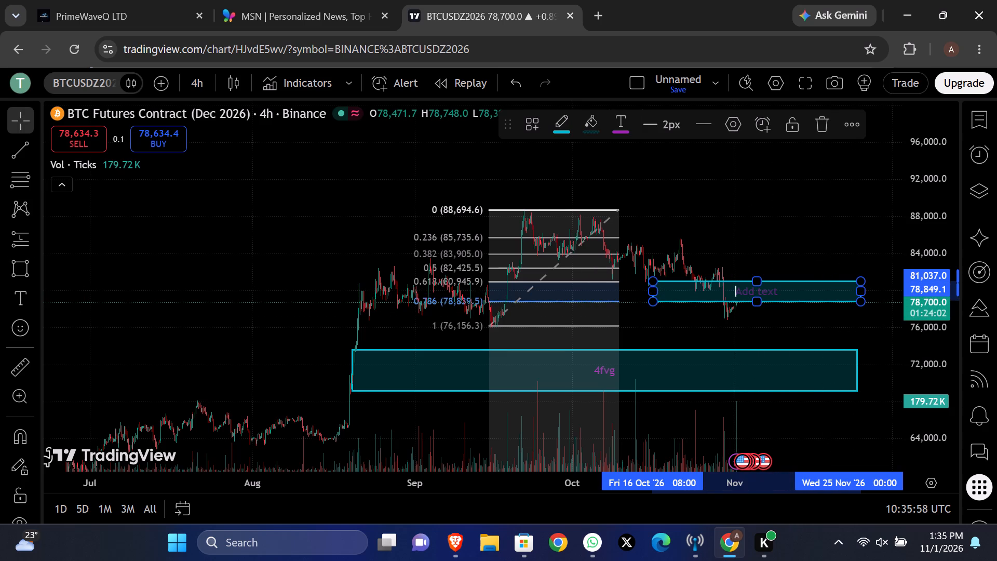
{"action": "key", "text": "4"}
{"action": "type", "text": "h"}
{"action": "key", "text": "space"}
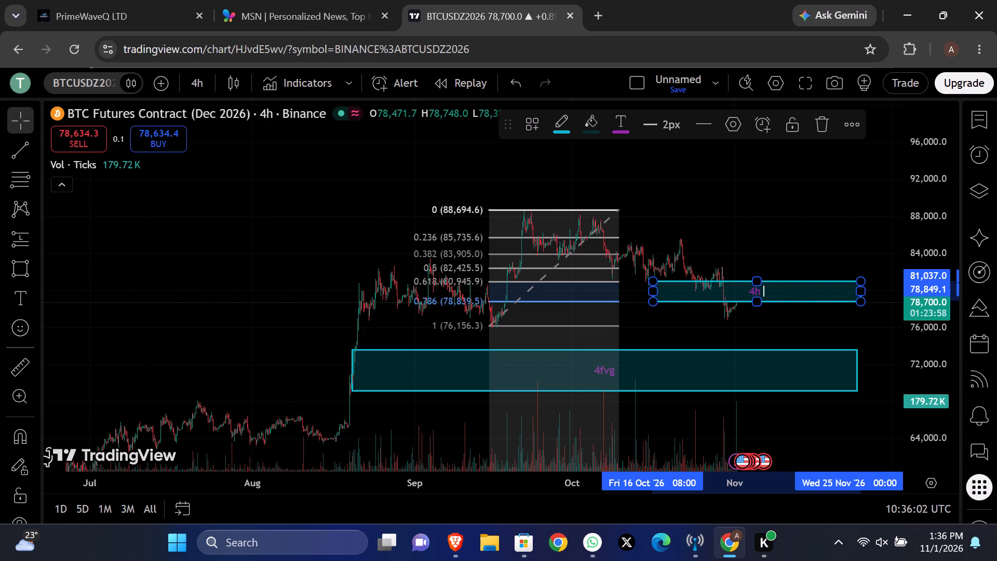
{"action": "type", "text": "fib"}
Delete the Fibonacci retracement from the chart.
{"action": "left_click_drag", "start_coordinate": [704, 223], "coordinate": [653, 212]}
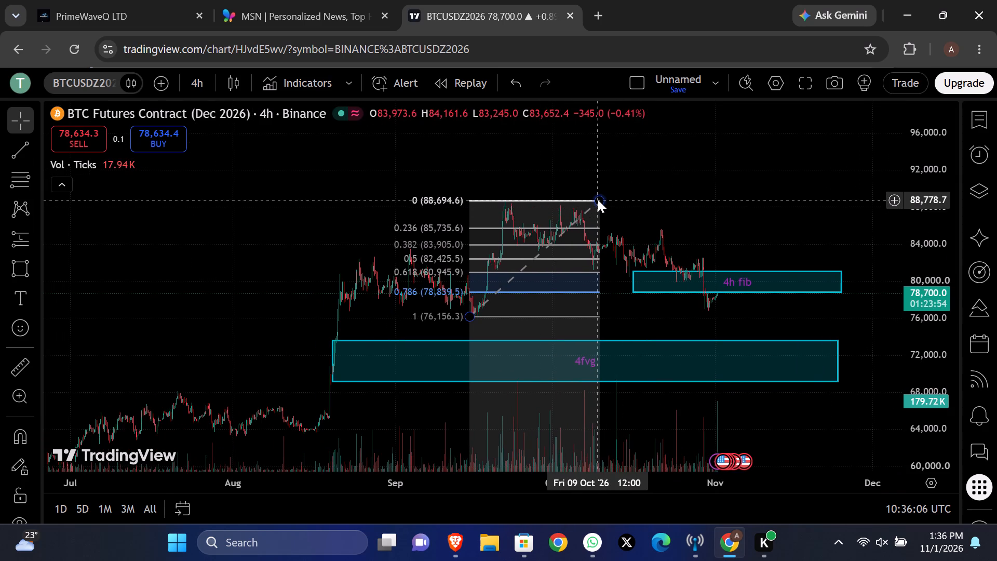
{"action": "left_click", "coordinate": [598, 199]}
{"action": "left_click", "coordinate": [730, 125]}
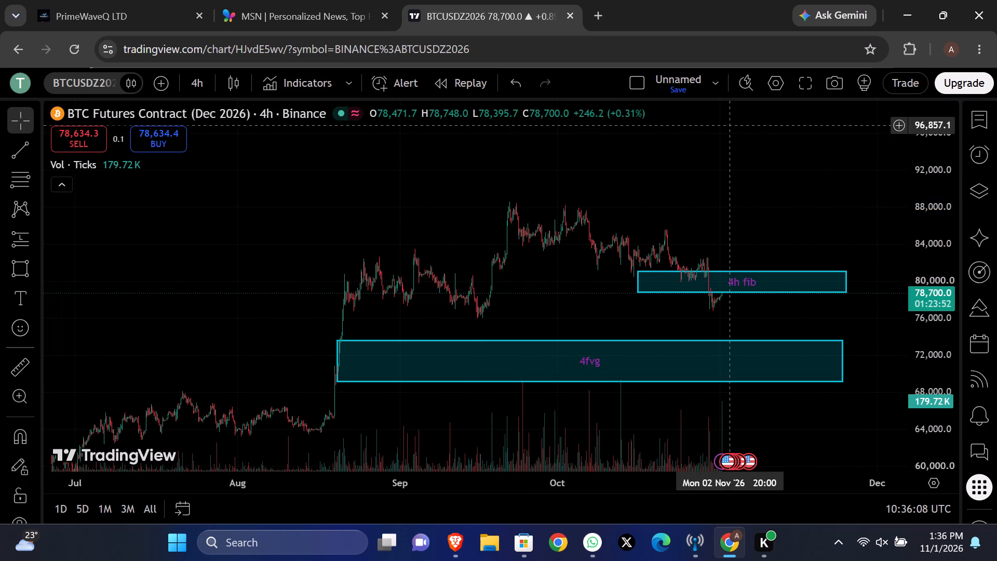
Examine the price action around the "4h fib" and "4fvg" zones over wider and narrower time ranges.
{"action": "scroll", "coordinate": [758, 230], "scroll_direction": "down", "scroll_amount": 2}
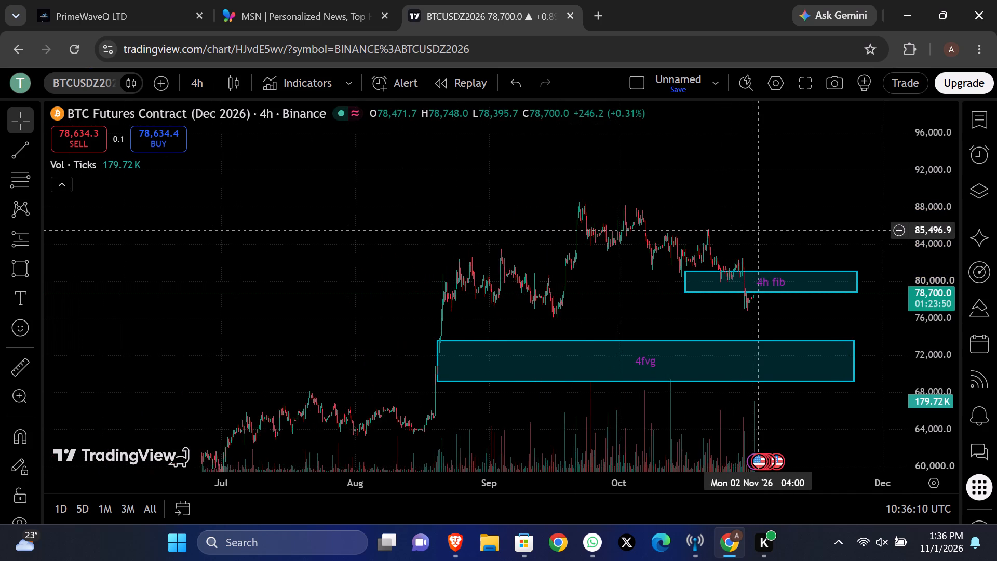
{"action": "scroll", "coordinate": [758, 230], "scroll_direction": "left", "scroll_amount": 2}
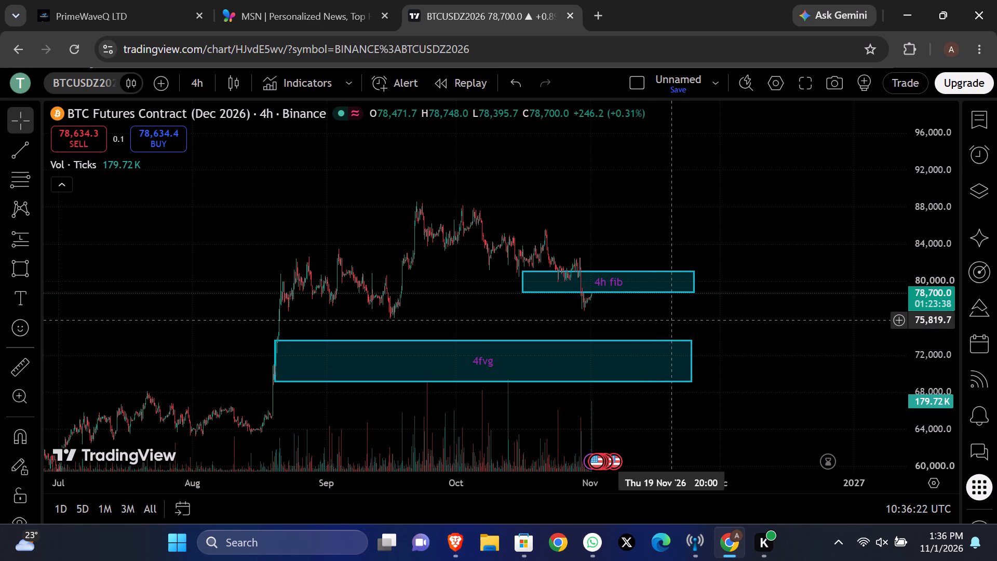
{"action": "scroll", "coordinate": [672, 319], "scroll_direction": "left", "scroll_amount": 1}
{"action": "scroll", "coordinate": [672, 319], "scroll_direction": "right", "scroll_amount": 2}
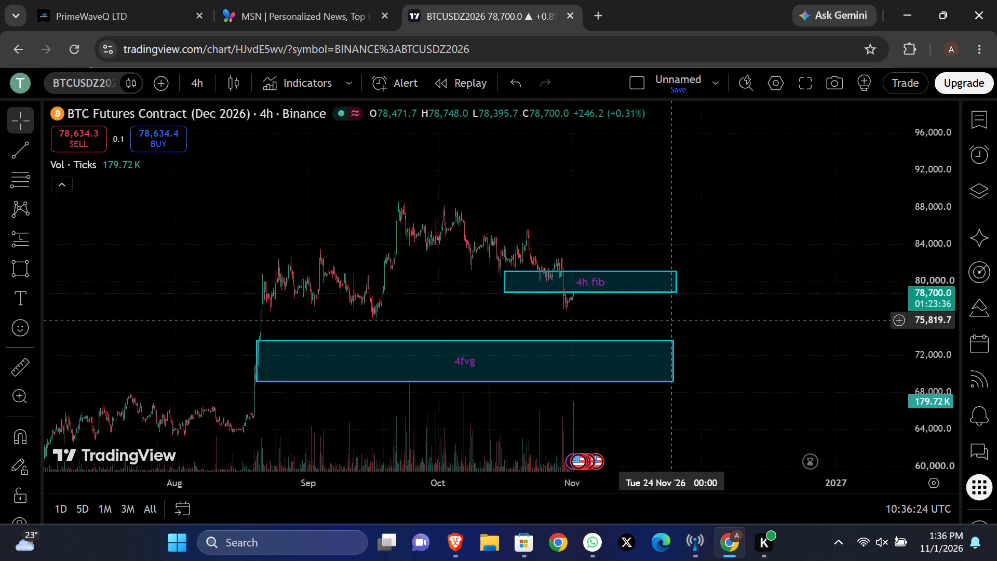
{"action": "scroll", "coordinate": [672, 319], "scroll_direction": "right", "scroll_amount": 2}
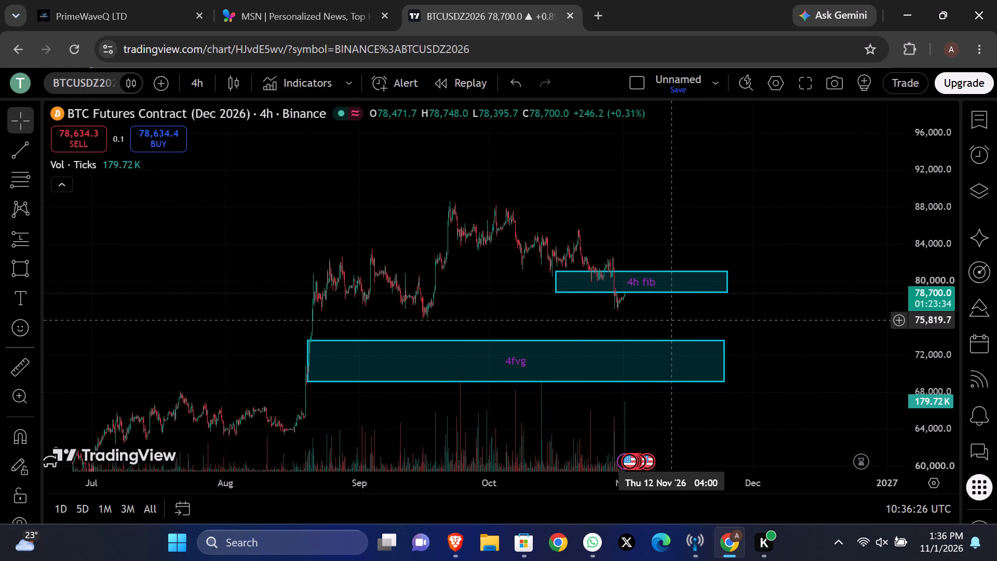
{"action": "scroll", "coordinate": [353, 369], "scroll_direction": "right", "scroll_amount": 1}
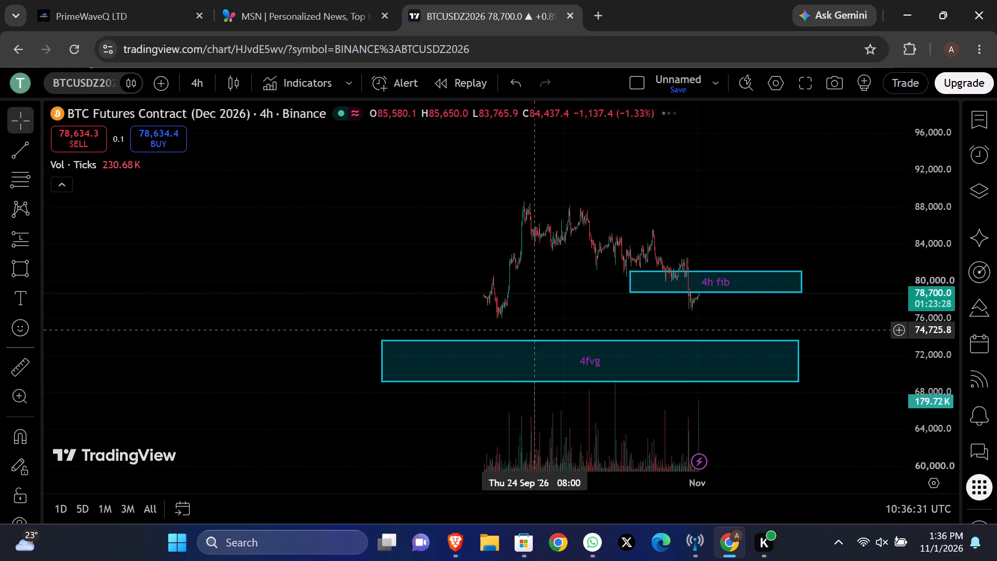
{"action": "scroll", "coordinate": [544, 335], "scroll_direction": "up", "scroll_amount": 3}
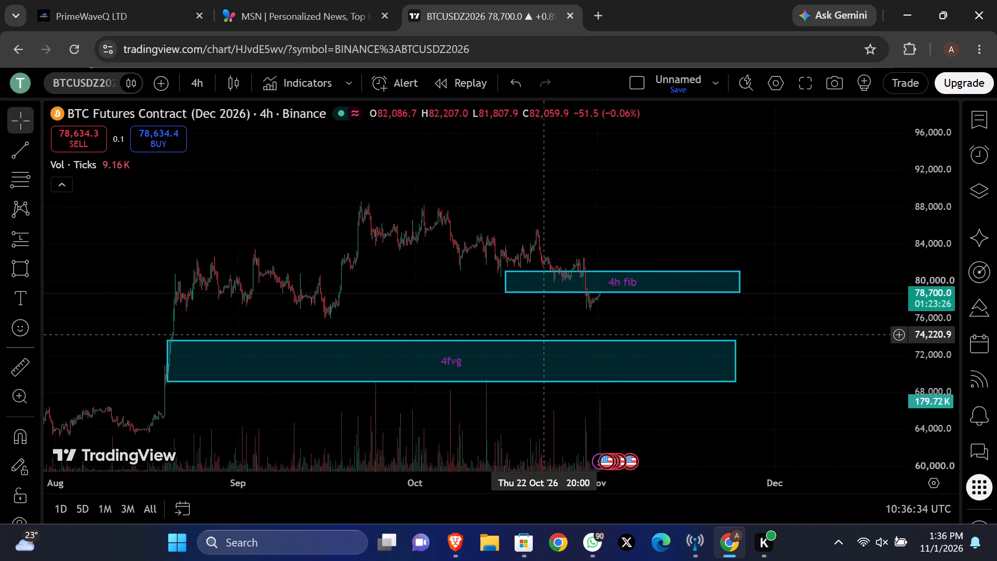
{"action": "scroll", "coordinate": [544, 335], "scroll_direction": "up", "scroll_amount": 1}
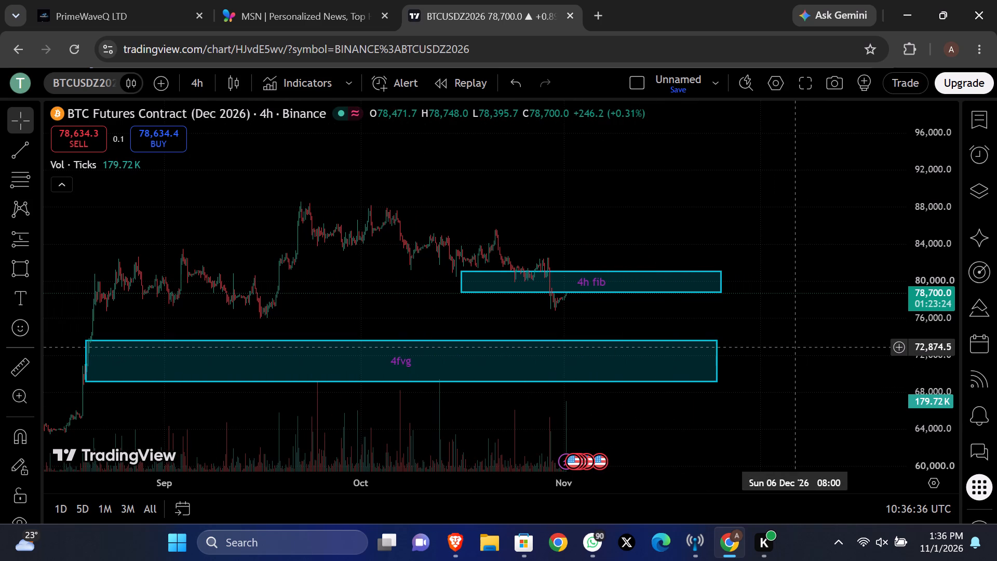
{"action": "scroll", "coordinate": [747, 362], "scroll_direction": "right", "scroll_amount": 2}
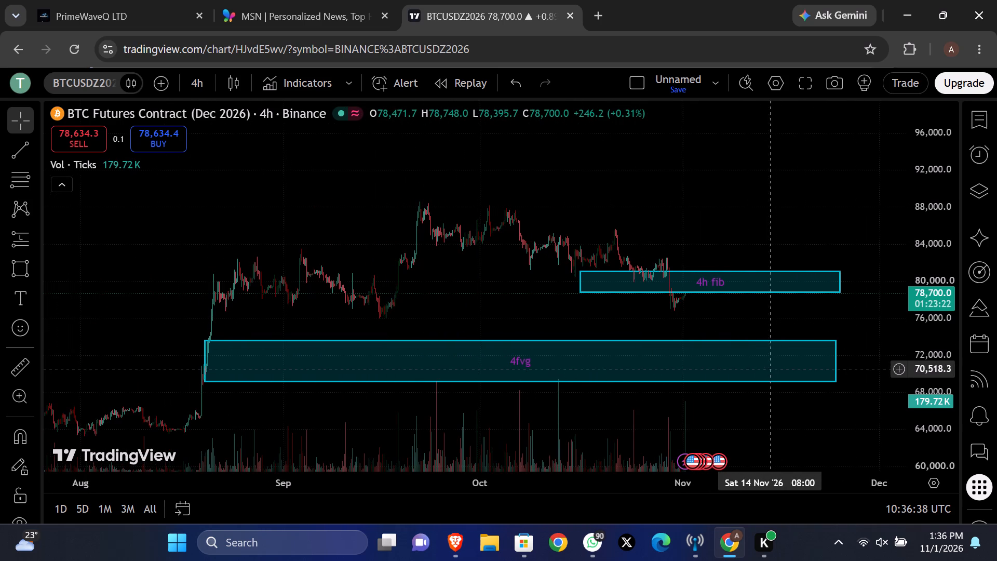
{"action": "left_click_drag", "start_coordinate": [841, 396], "coordinate": [860, 326]}
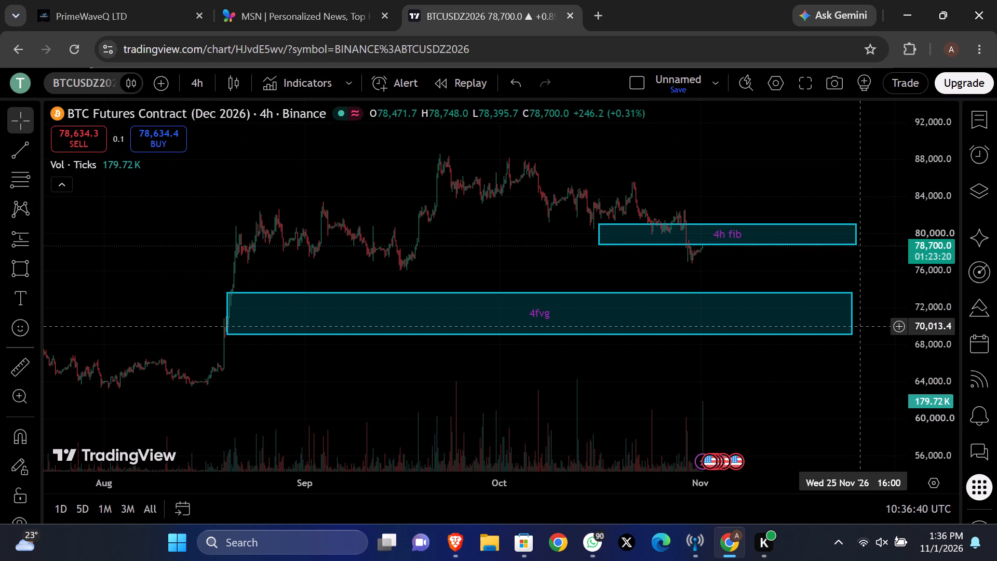
{"action": "left_click_drag", "start_coordinate": [860, 326], "coordinate": [804, 384]}
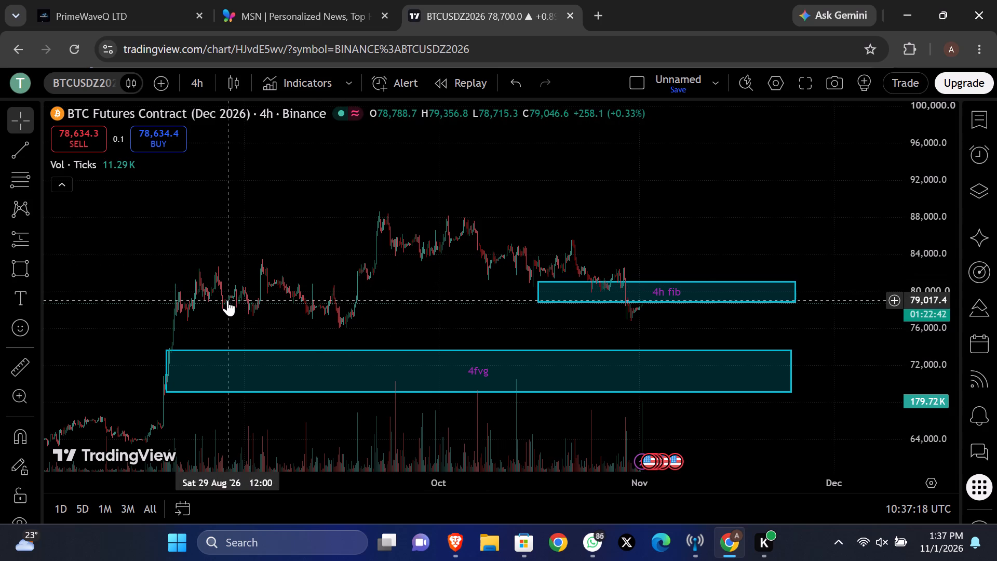
{"action": "left_click", "coordinate": [255, 312]}
{"action": "scroll", "coordinate": [255, 312], "scroll_direction": "up", "scroll_amount": 1}
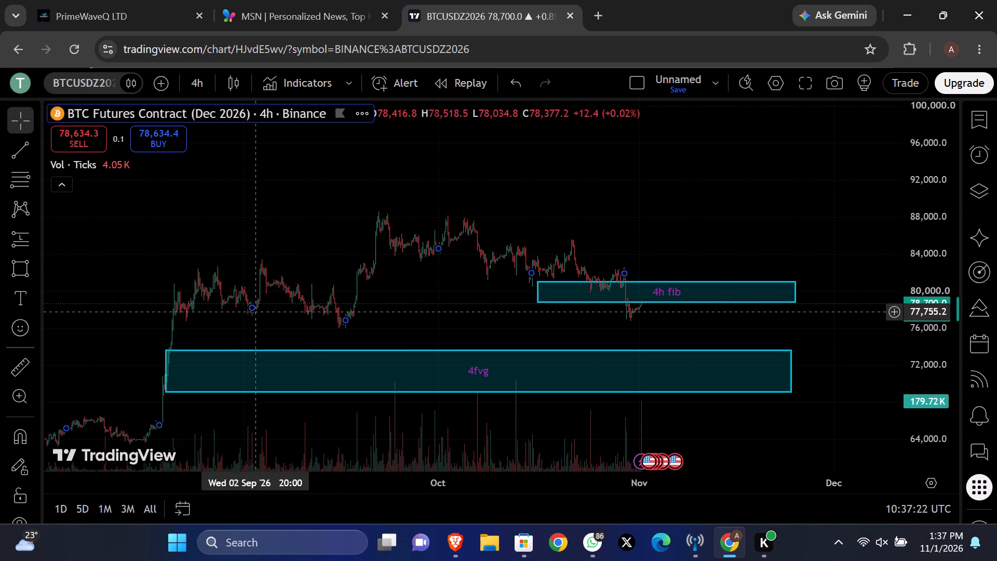
{"action": "scroll", "coordinate": [255, 312], "scroll_direction": "up", "scroll_amount": 1}
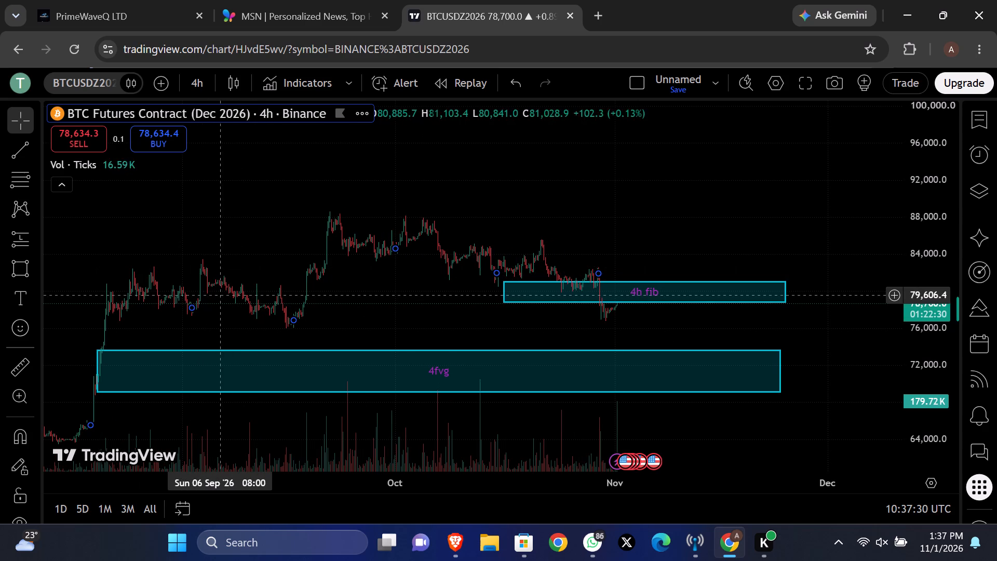
Draw a nearly horizontal trendline below the "4h fib" zone, between 21 October 2026 at about 77,409 and 12 October at about 77,454.
{"action": "left_click", "coordinate": [23, 144]}
{"action": "left_click", "coordinate": [34, 149]}
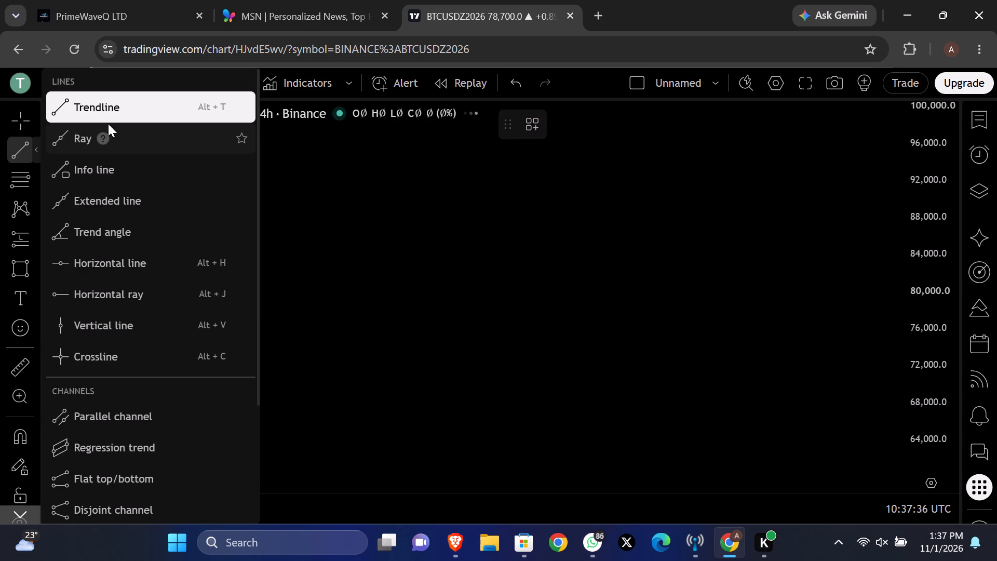
{"action": "left_click", "coordinate": [106, 117]}
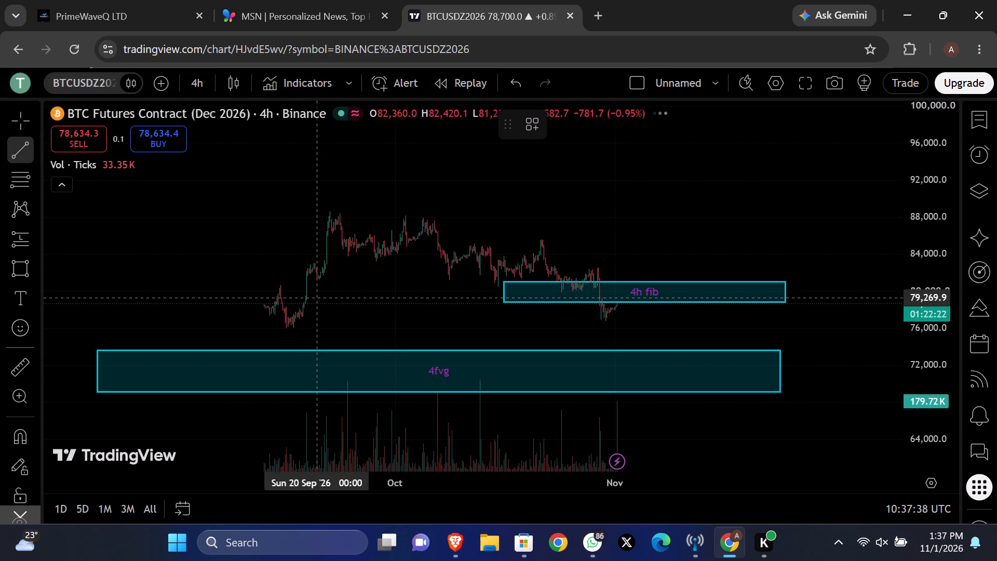
{"action": "scroll", "coordinate": [403, 323], "scroll_direction": "up", "scroll_amount": 2}
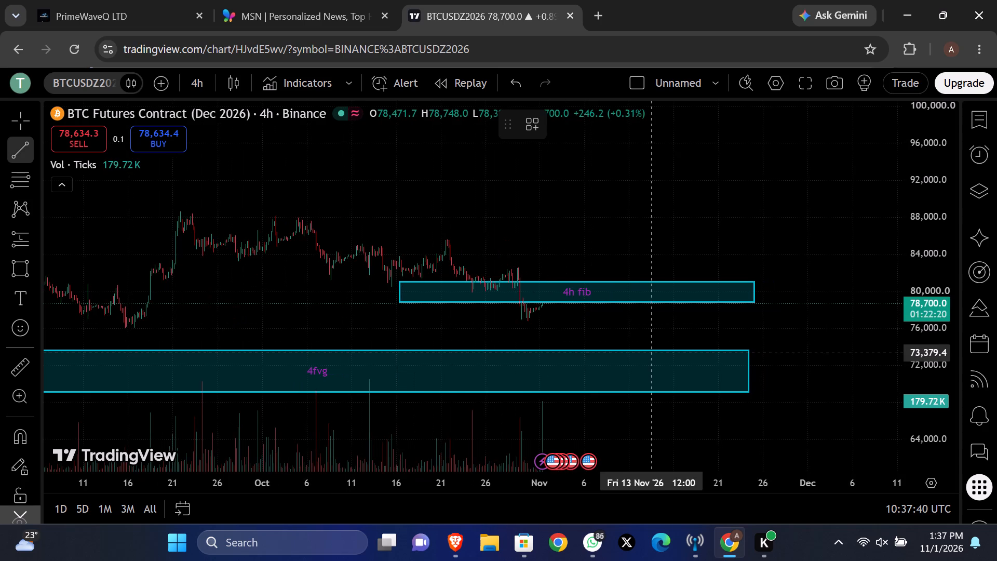
{"action": "scroll", "coordinate": [651, 353], "scroll_direction": "right", "scroll_amount": 3}
{"action": "scroll", "coordinate": [929, 267], "scroll_direction": "up", "scroll_amount": 5}
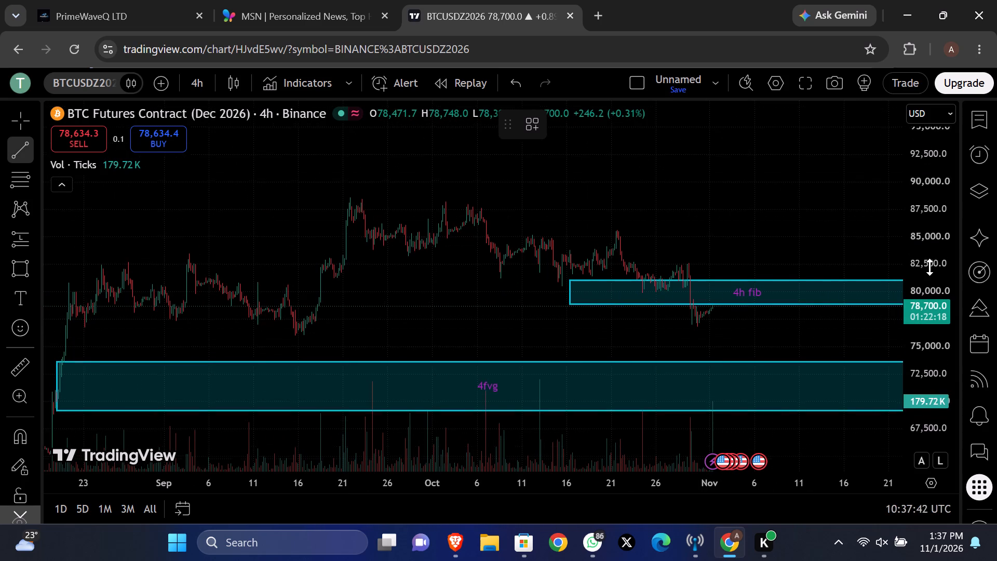
{"action": "scroll", "coordinate": [929, 267], "scroll_direction": "up", "scroll_amount": 7}
{"action": "scroll", "coordinate": [638, 328], "scroll_direction": "up", "scroll_amount": 2}
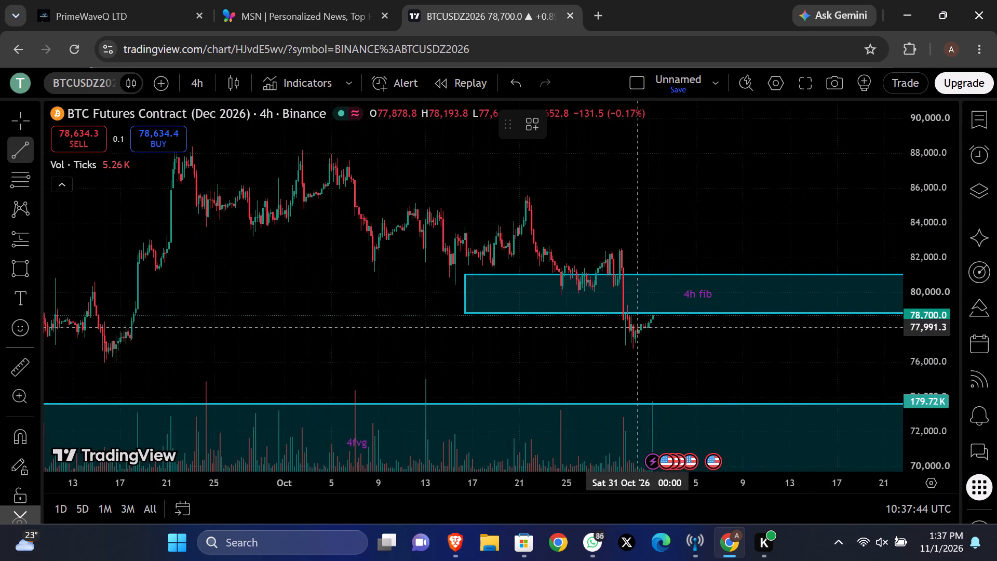
{"action": "left_click_drag", "start_coordinate": [518, 338], "coordinate": [521, 338]}
{"action": "scroll", "coordinate": [518, 338], "scroll_direction": "right", "scroll_amount": 1}
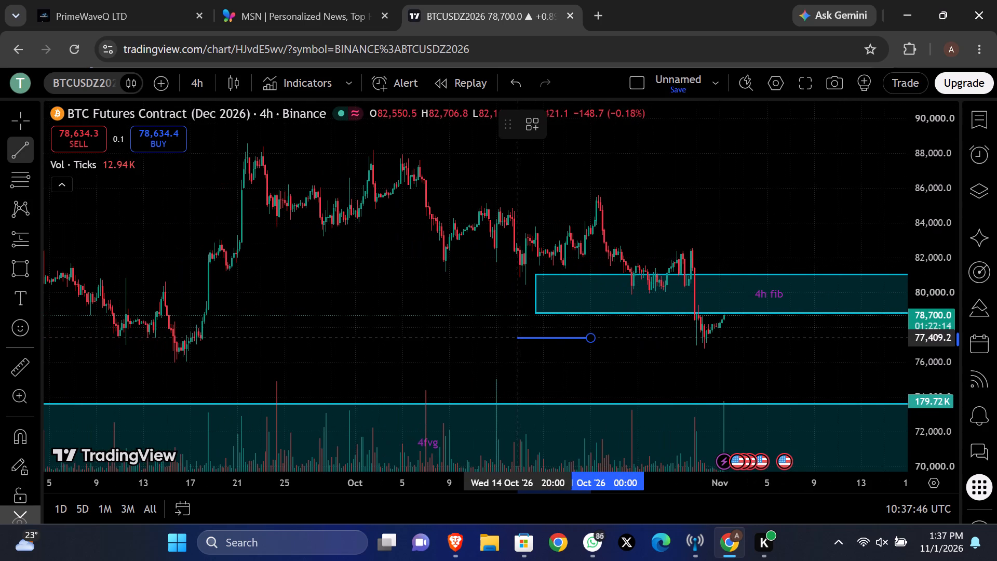
{"action": "left_click_drag", "start_coordinate": [521, 338], "coordinate": [507, 333]}
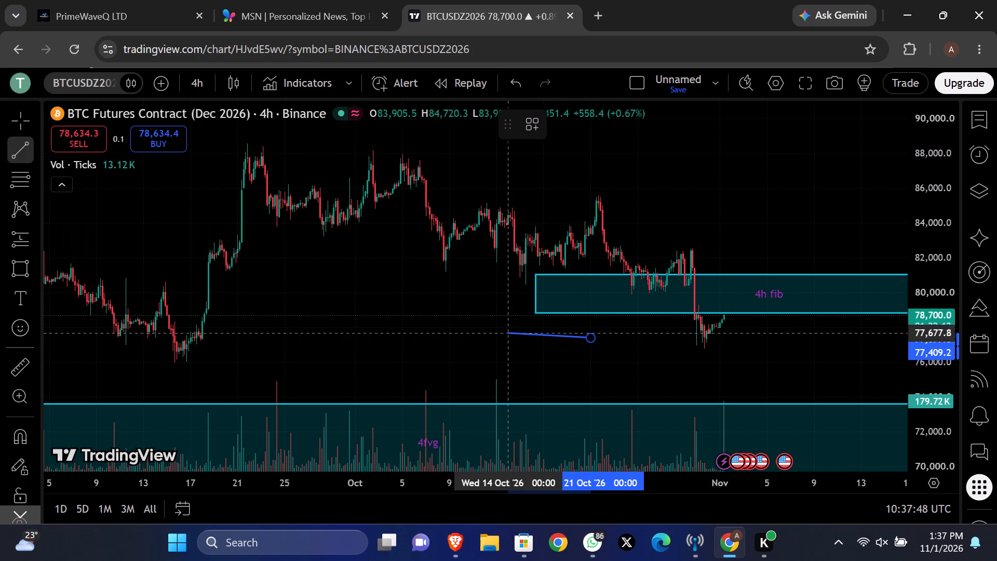
{"action": "left_click_drag", "start_coordinate": [507, 333], "coordinate": [502, 337]}
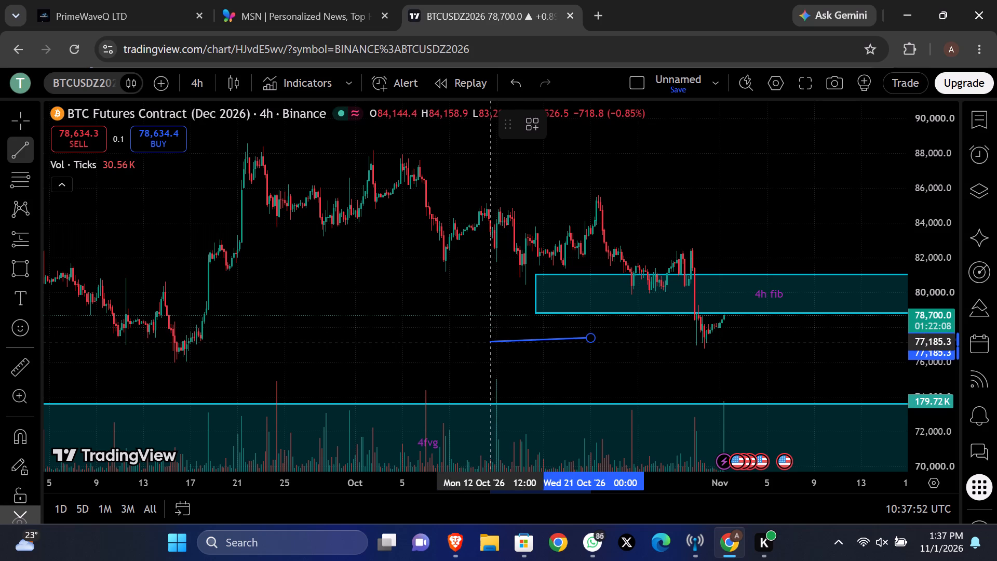
{"action": "left_click", "coordinate": [489, 337]}
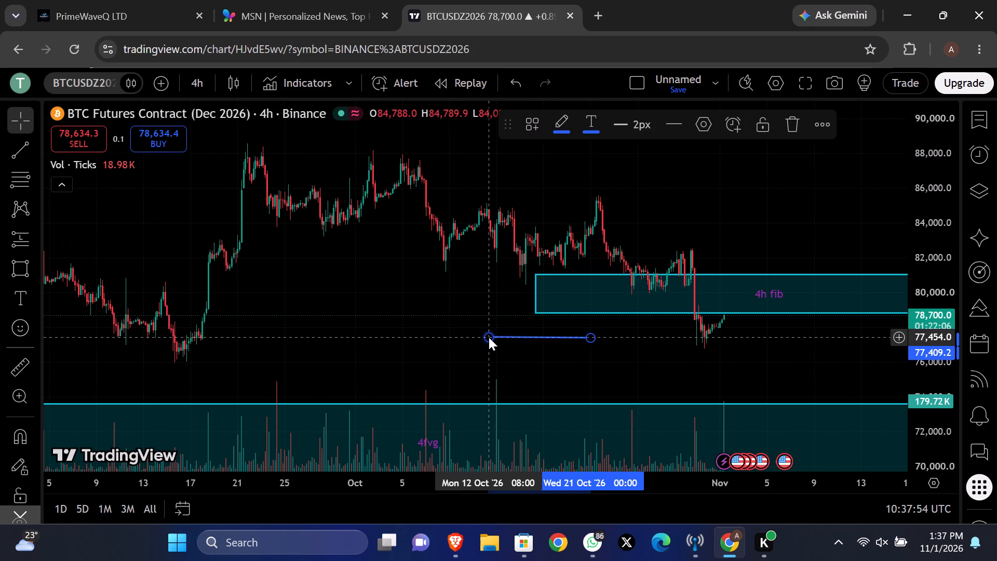
Examine the price action around the new trendline and the "4h fib" and "4fvg" zones over wider and narrower time ranges.
{"action": "scroll", "coordinate": [433, 344], "scroll_direction": "down", "scroll_amount": 5}
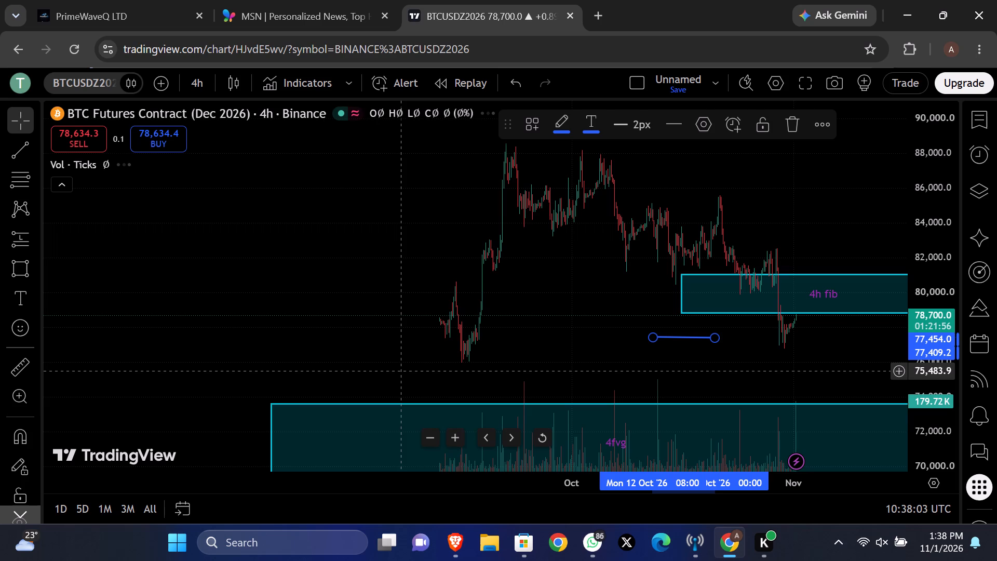
{"action": "scroll", "coordinate": [444, 371], "scroll_direction": "down", "scroll_amount": 2}
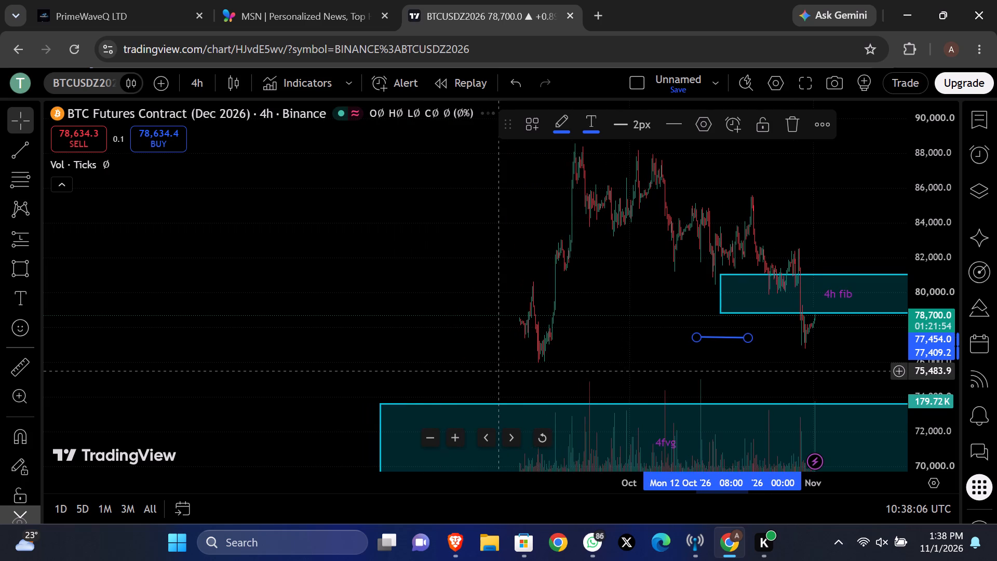
{"action": "left_click", "coordinate": [498, 371]}
{"action": "scroll", "coordinate": [498, 371], "scroll_direction": "left", "scroll_amount": 1}
{"action": "scroll", "coordinate": [498, 371], "scroll_direction": "down", "scroll_amount": 1}
{"action": "left_click", "coordinate": [819, 368]}
{"action": "scroll", "coordinate": [819, 368], "scroll_direction": "down", "scroll_amount": 1}
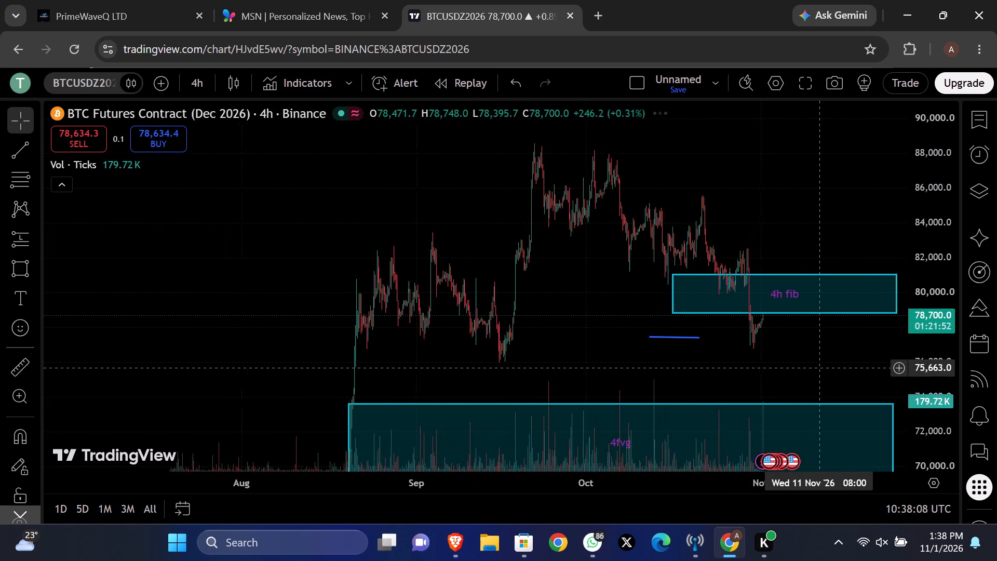
{"action": "scroll", "coordinate": [819, 368], "scroll_direction": "down", "scroll_amount": 1}
{"action": "scroll", "coordinate": [819, 368], "scroll_direction": "up", "scroll_amount": 3}
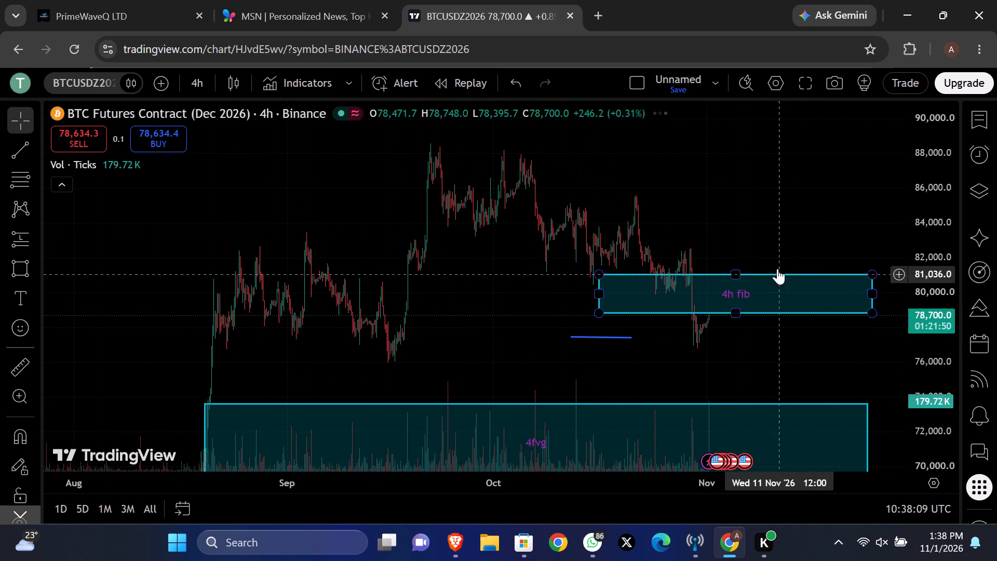
{"action": "left_click_drag", "start_coordinate": [769, 251], "coordinate": [750, 173]}
{"action": "scroll", "coordinate": [777, 263], "scroll_direction": "up", "scroll_amount": 1}
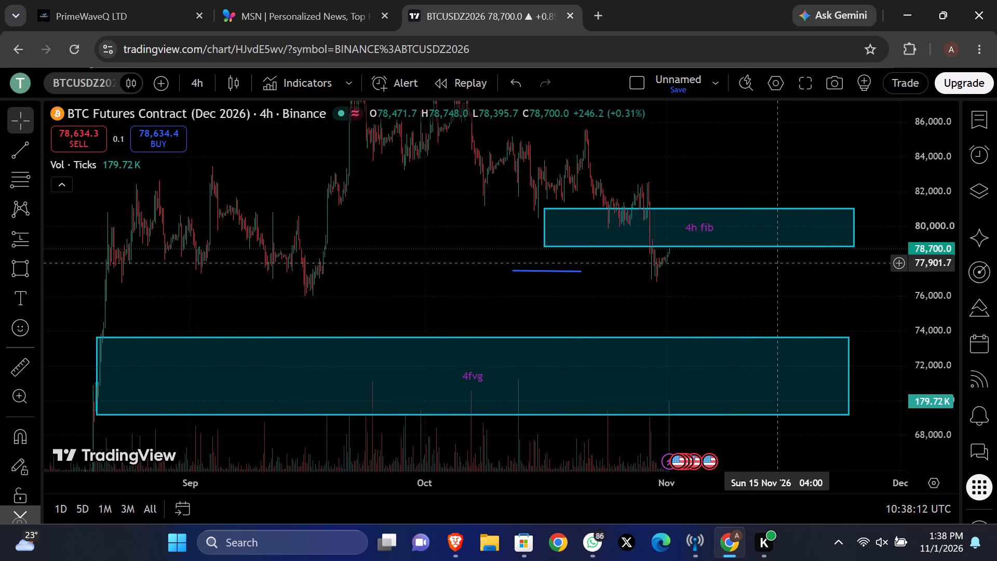
{"action": "scroll", "coordinate": [777, 263], "scroll_direction": "up", "scroll_amount": 1}
{"action": "left_click", "coordinate": [715, 297]}
{"action": "scroll", "coordinate": [715, 297], "scroll_direction": "up", "scroll_amount": 1}
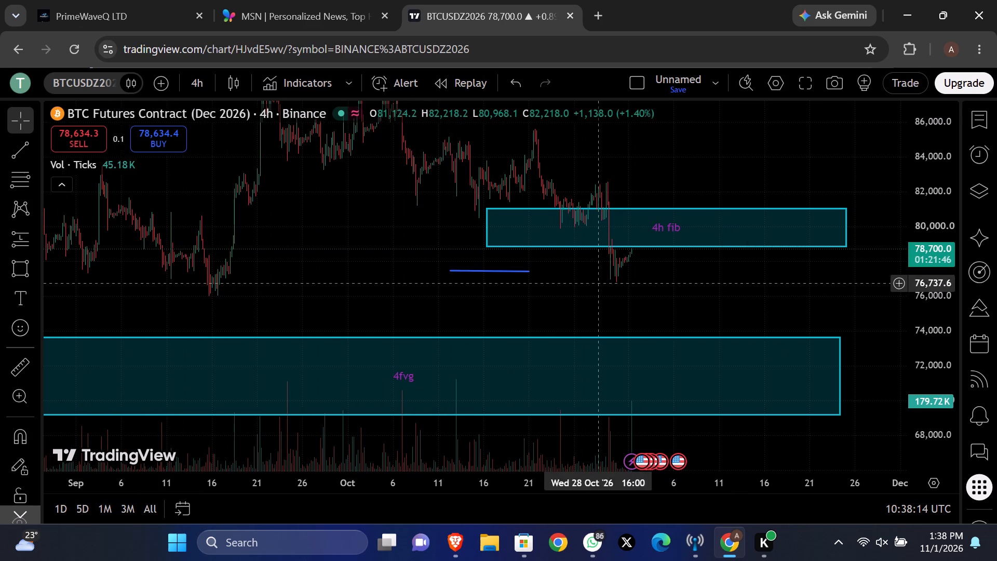
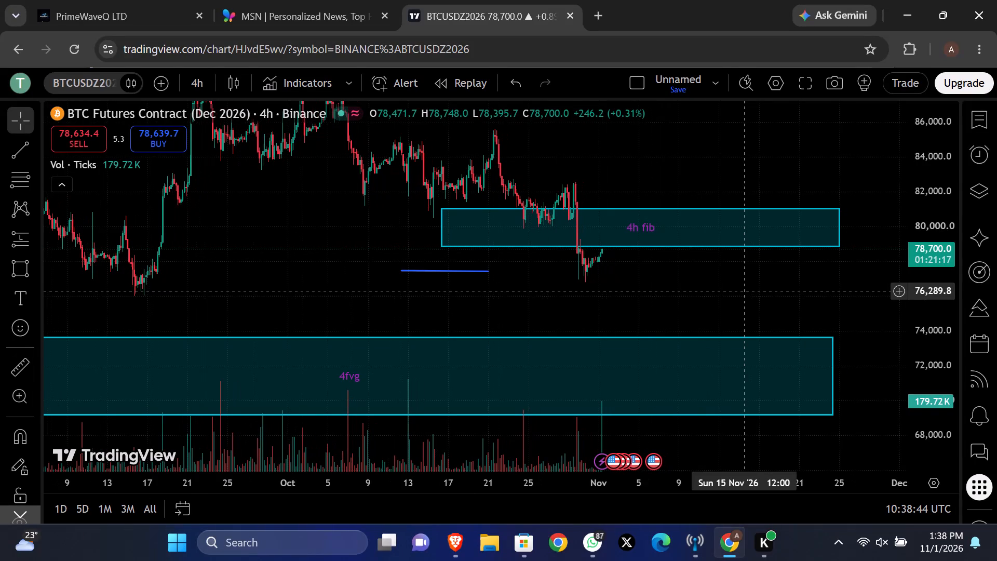
Move the nearly horizontal trendline below the "4h fib" zone back to earlier dates, towards the September lows.
{"action": "scroll", "coordinate": [644, 283], "scroll_direction": "right", "scroll_amount": 2}
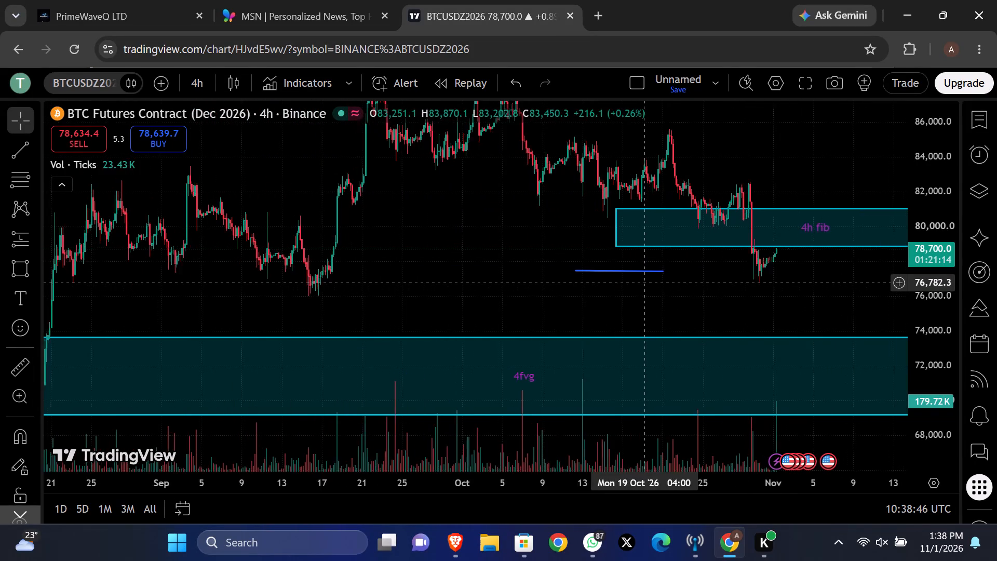
{"action": "scroll", "coordinate": [644, 283], "scroll_direction": "right", "scroll_amount": 2}
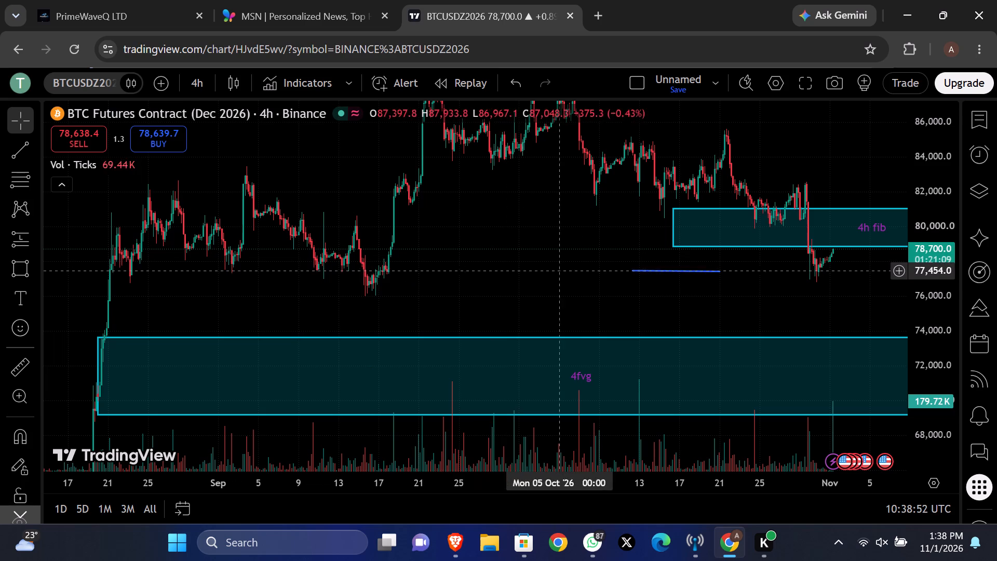
{"action": "left_click_drag", "start_coordinate": [661, 269], "coordinate": [498, 273]}
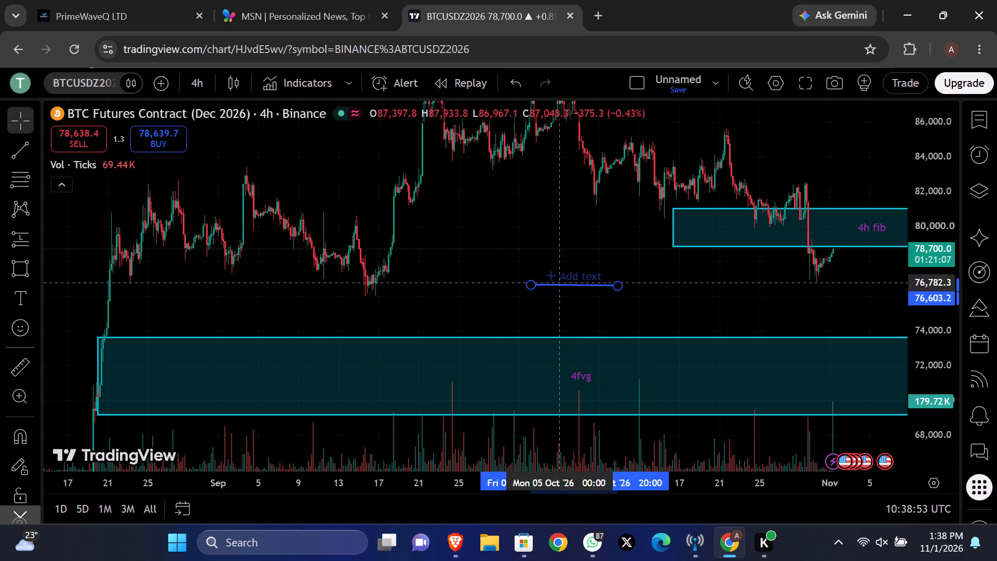
Position the nearly horizontal trendline beneath the September lows, from 2 September 2026 at about 77,230 to about 19 September at about 77,275.
{"action": "left_click_drag", "start_coordinate": [498, 273], "coordinate": [258, 262]}
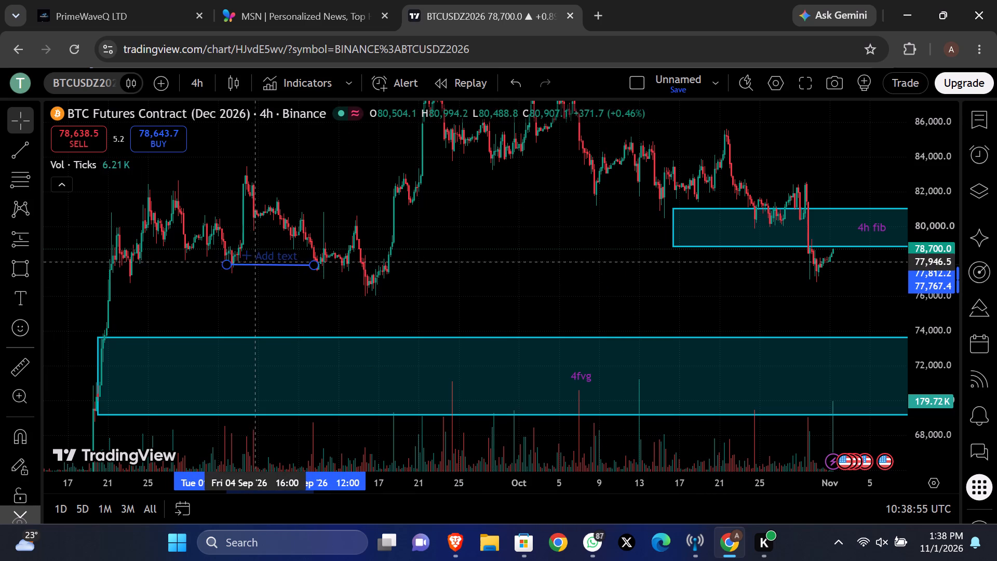
{"action": "left_click_drag", "start_coordinate": [258, 262], "coordinate": [259, 272]}
{"action": "left_click_drag", "start_coordinate": [319, 275], "coordinate": [334, 274]}
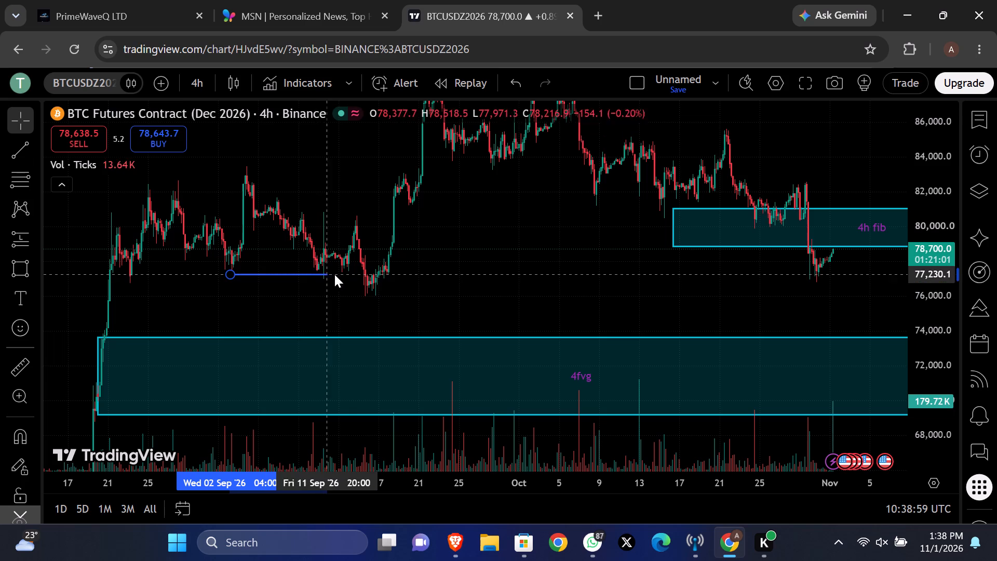
{"action": "left_click_drag", "start_coordinate": [334, 274], "coordinate": [402, 274]}
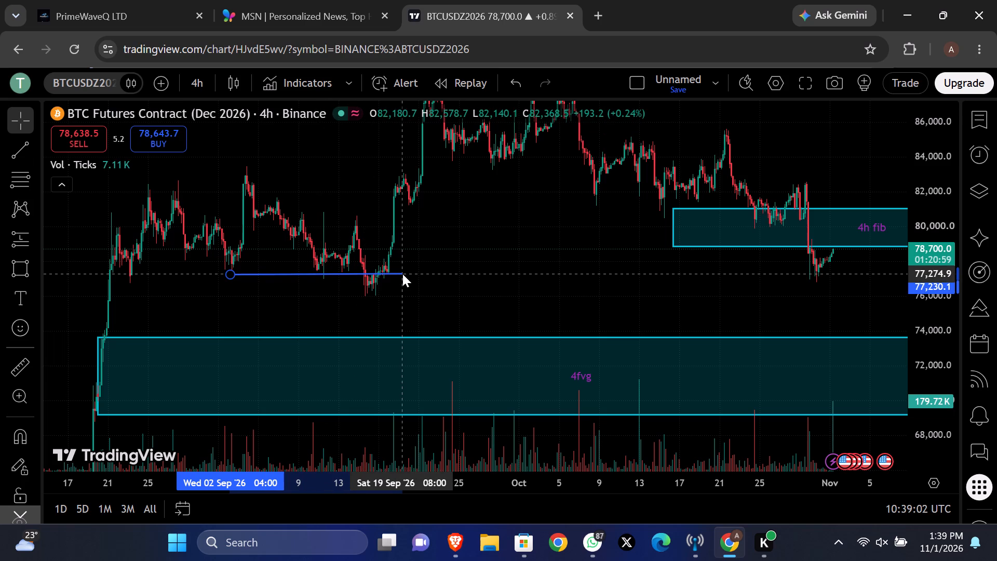
{"action": "left_click_drag", "start_coordinate": [402, 274], "coordinate": [410, 274]}
{"action": "left_click", "coordinate": [446, 289]}
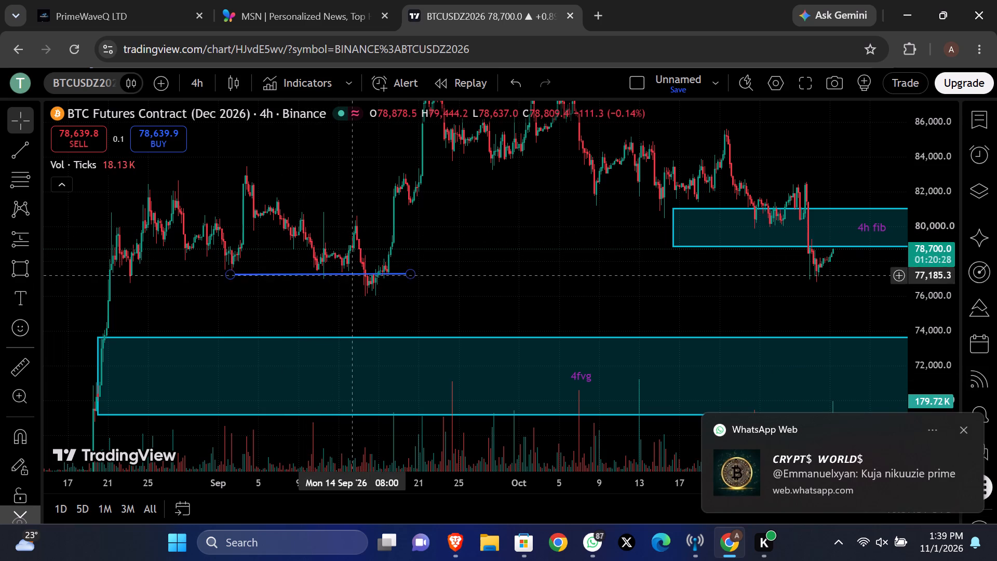
{"action": "left_click", "coordinate": [362, 218]}
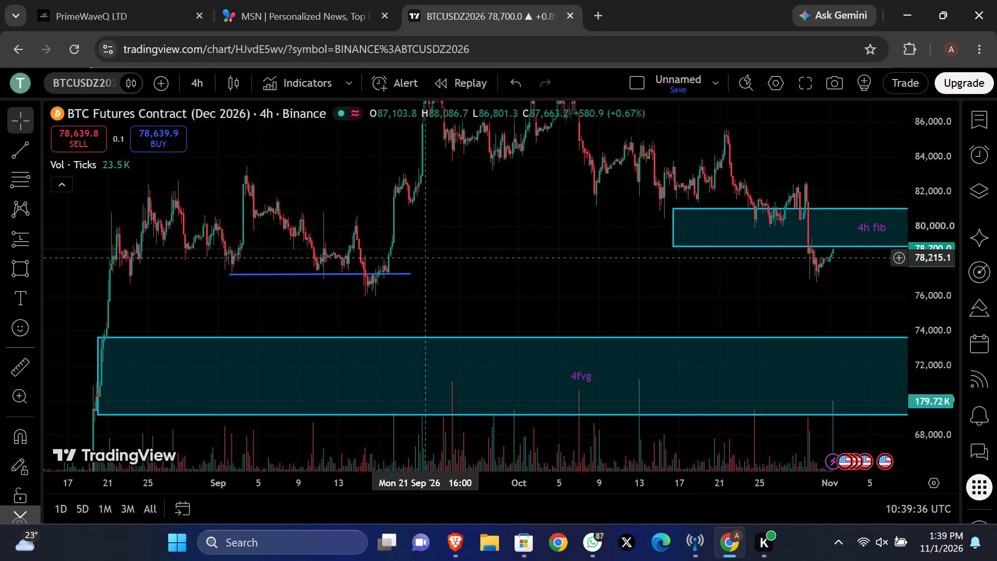
Draw a second trendline above the mid-September swing high, from 14 September at about 80,454 to 18 September at about 80,230.
{"action": "left_click", "coordinate": [12, 150]}
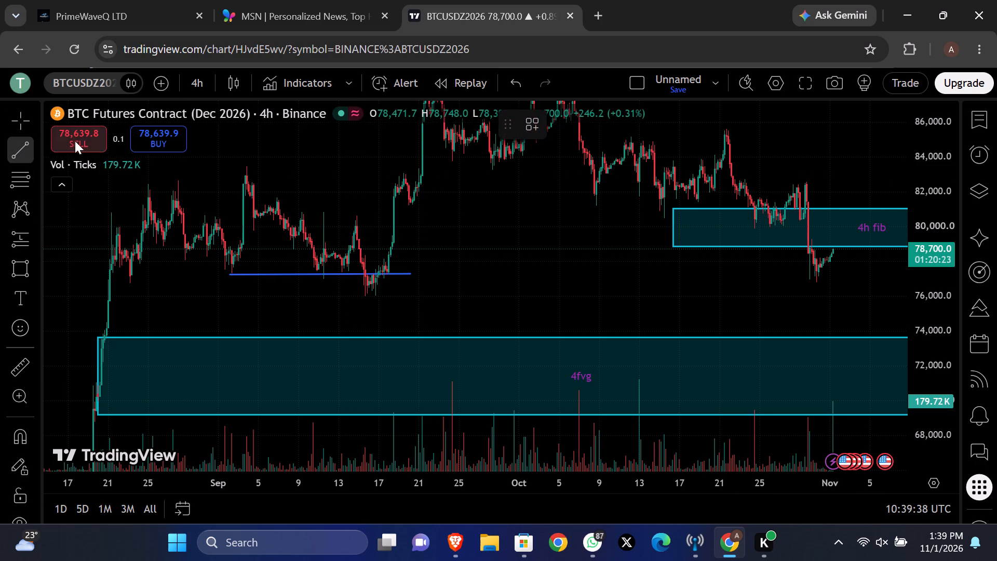
{"action": "left_click", "coordinate": [30, 146]}
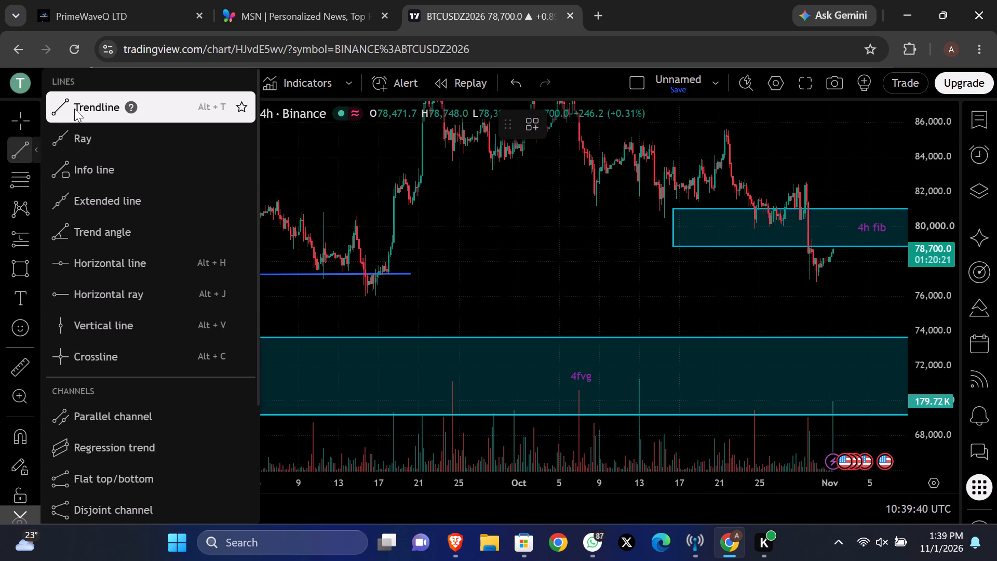
{"action": "left_click", "coordinate": [74, 109]}
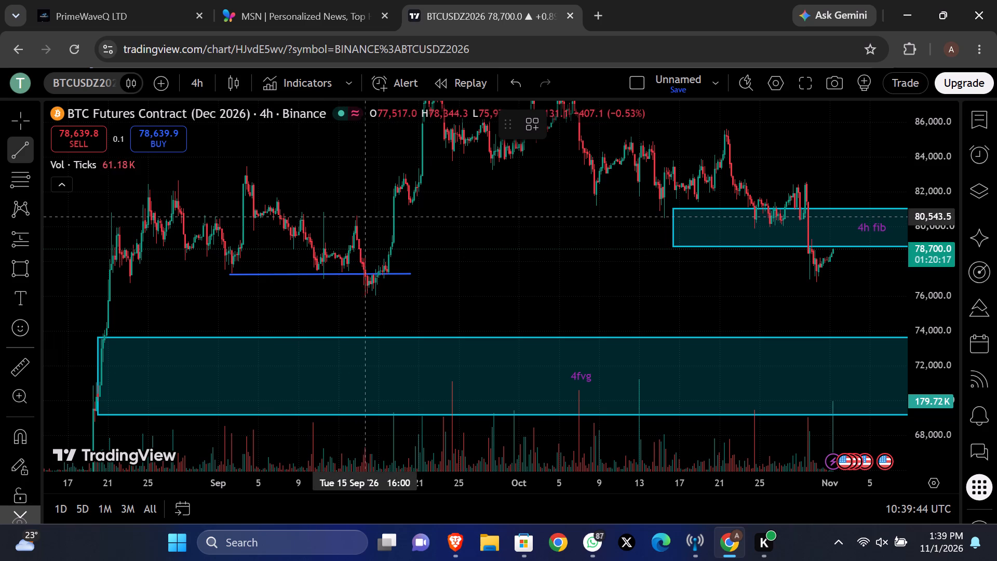
{"action": "left_click_drag", "start_coordinate": [355, 218], "coordinate": [396, 222]}
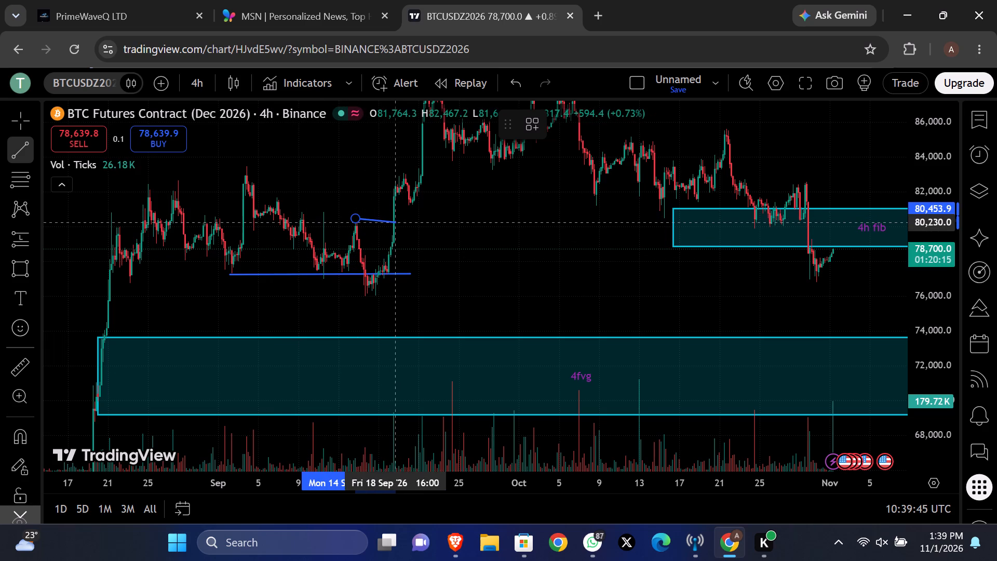
Draw a short trendline above the September lows, from 14 September at about 80,454 to 18 September at about 80,364.
{"action": "left_click_drag", "start_coordinate": [396, 222], "coordinate": [396, 217]}
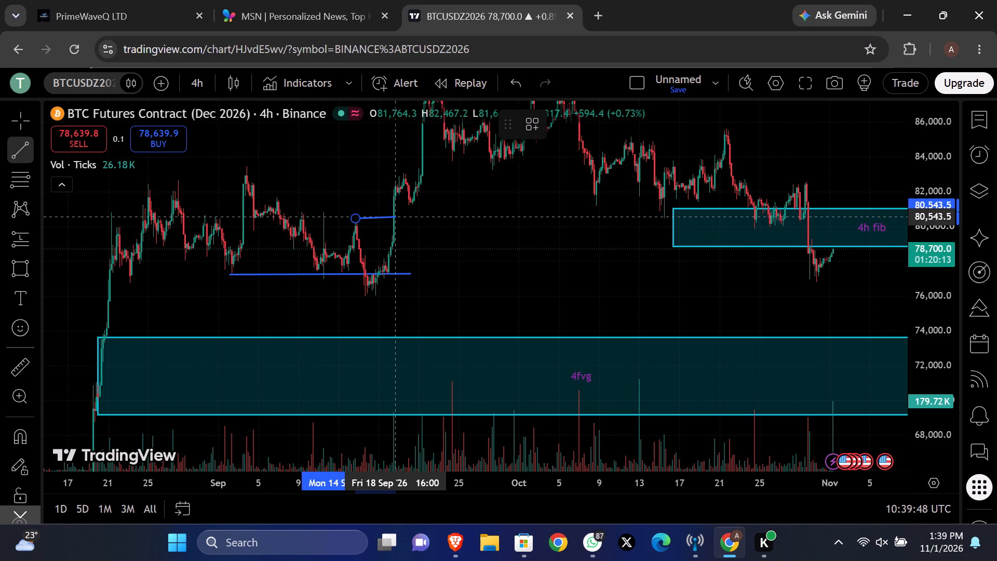
{"action": "left_click_drag", "start_coordinate": [396, 217], "coordinate": [398, 219]}
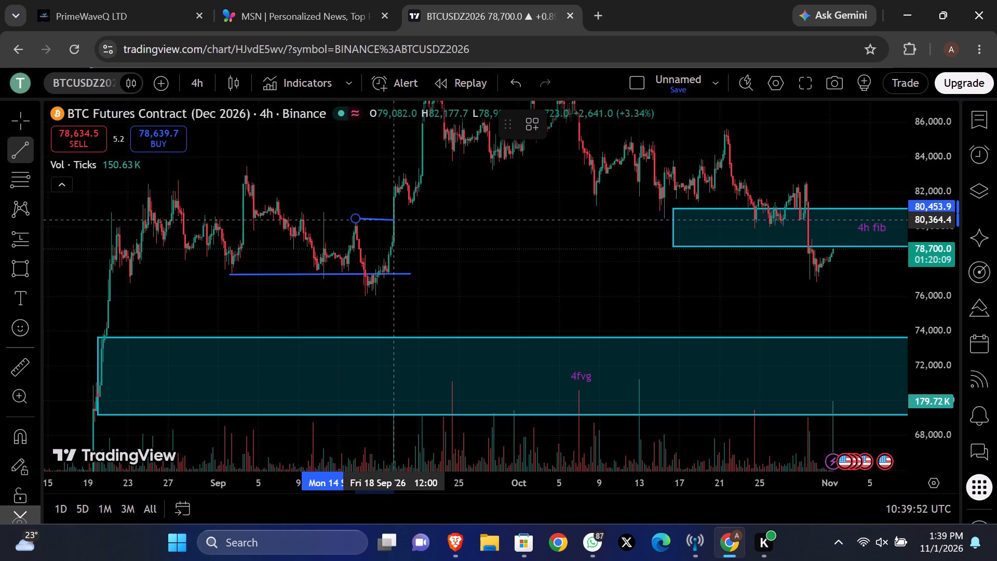
{"action": "left_click", "coordinate": [394, 220]}
{"action": "left_click", "coordinate": [378, 212]}
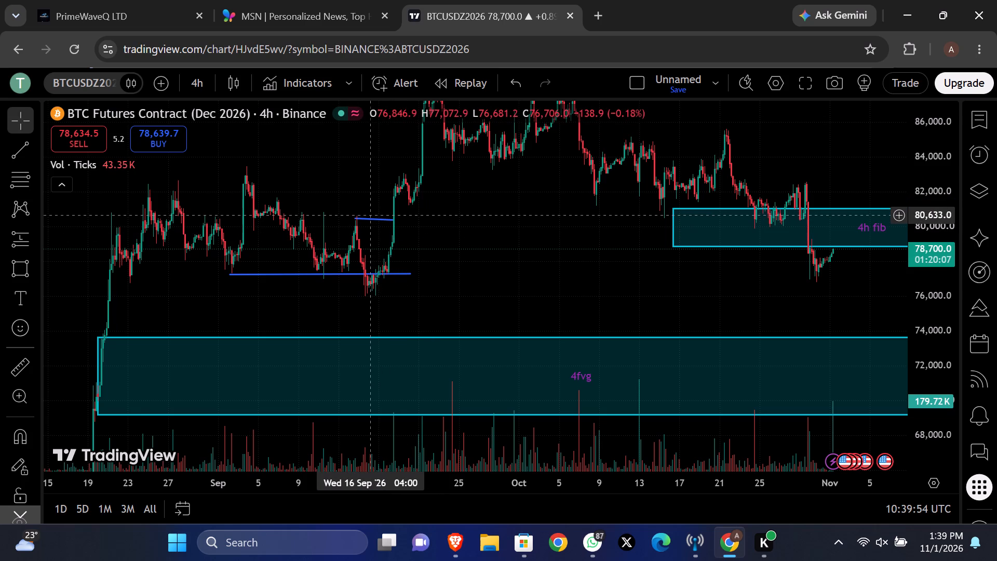
Label the short trendline between 14 and 18 September "a".
{"action": "left_click_drag", "start_coordinate": [370, 216], "coordinate": [382, 222]}
{"action": "left_click", "coordinate": [382, 222]}
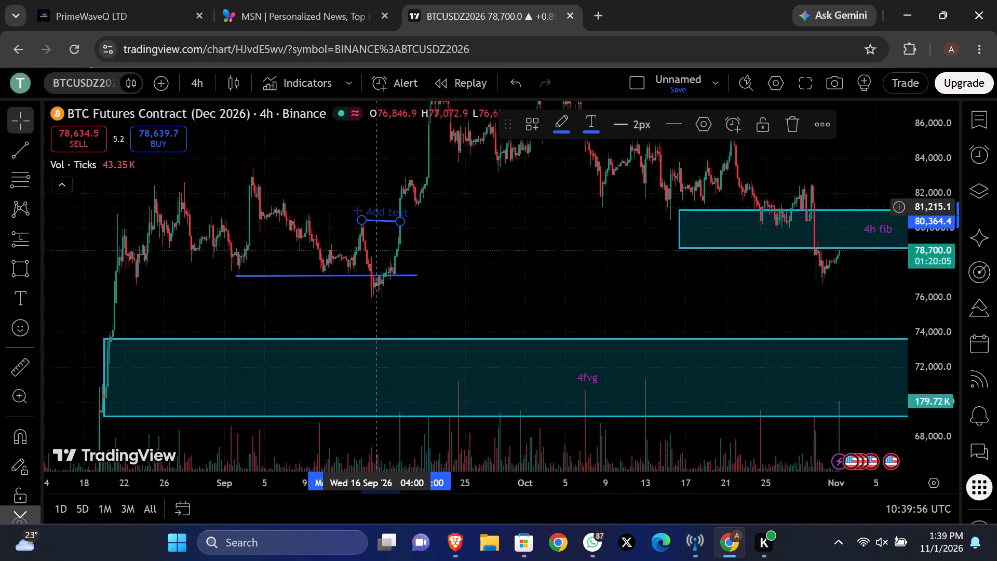
Label the short trendline between 14 and 18 September "a".
{"action": "left_click", "coordinate": [378, 206]}
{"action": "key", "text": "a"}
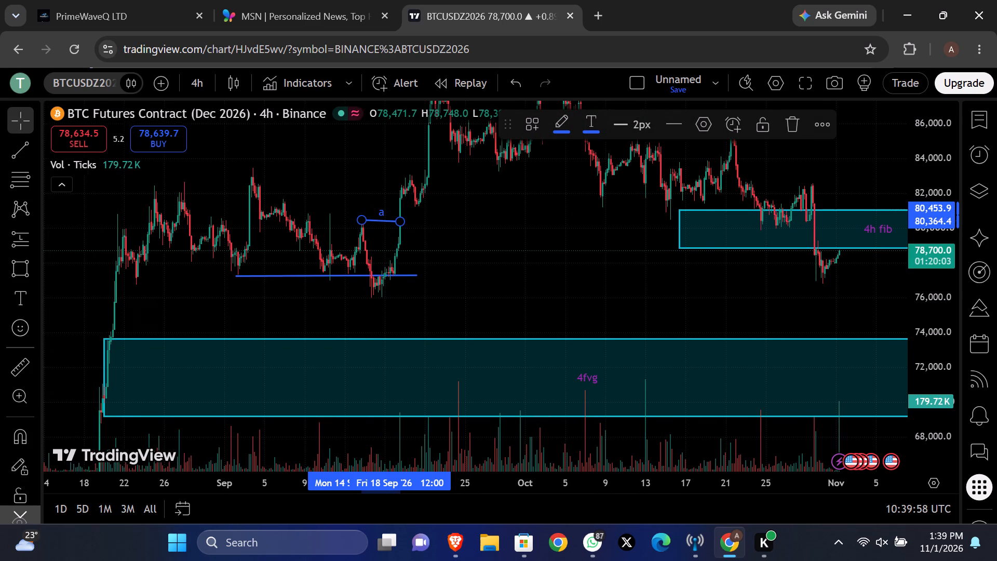
{"action": "left_click", "coordinate": [455, 232]}
Examine the price action around trendline "a", the September lows and the "4h fib" and "4fvg" zones over wider and narrower ranges.
{"action": "scroll", "coordinate": [489, 289], "scroll_direction": "up", "scroll_amount": 1}
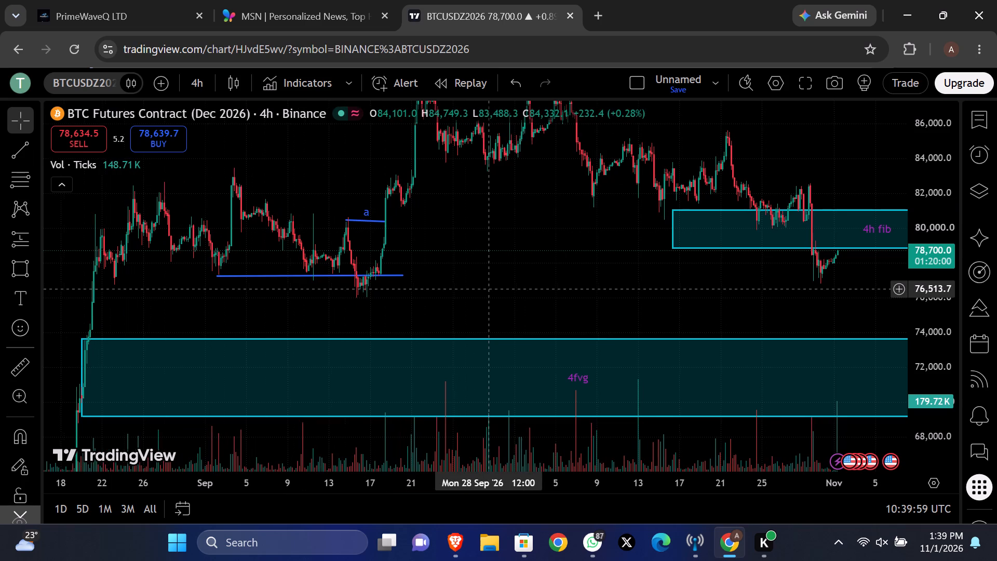
{"action": "scroll", "coordinate": [489, 289], "scroll_direction": "up", "scroll_amount": 1}
{"action": "scroll", "coordinate": [935, 284], "scroll_direction": "down", "scroll_amount": 1}
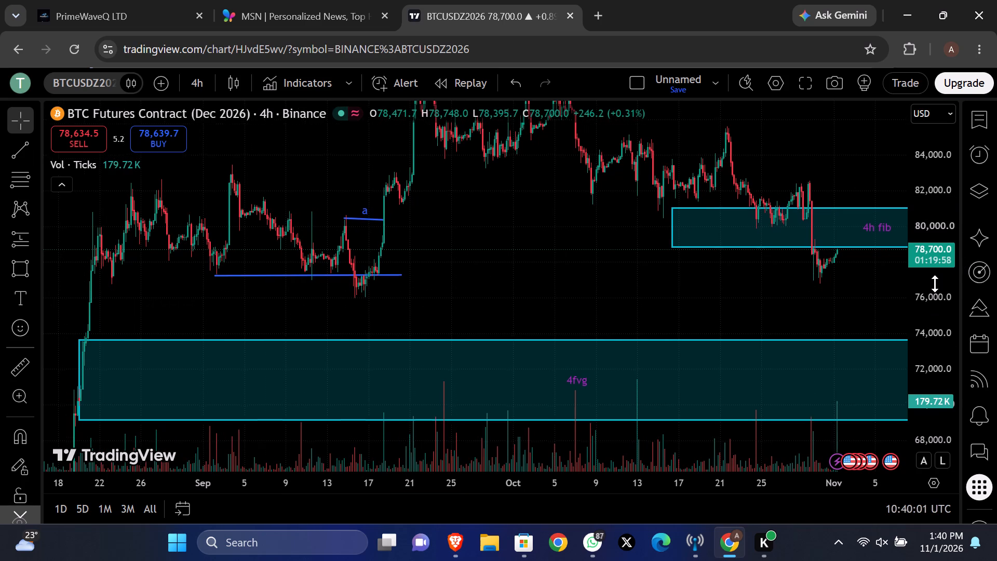
{"action": "scroll", "coordinate": [935, 284], "scroll_direction": "down", "scroll_amount": 3}
{"action": "scroll", "coordinate": [696, 313], "scroll_direction": "down", "scroll_amount": 1}
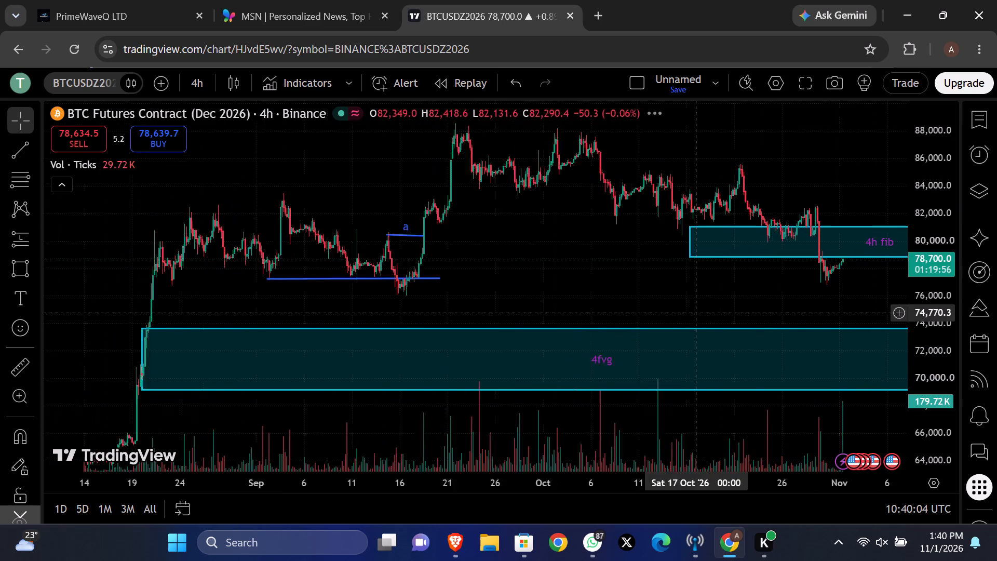
{"action": "scroll", "coordinate": [696, 313], "scroll_direction": "down", "scroll_amount": 1}
{"action": "scroll", "coordinate": [696, 313], "scroll_direction": "up", "scroll_amount": 2}
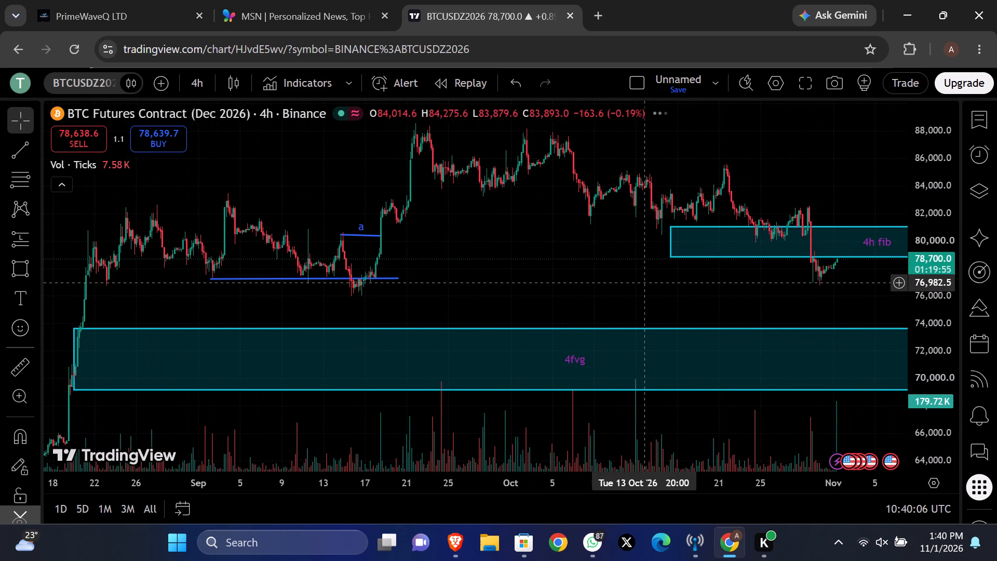
{"action": "left_click", "coordinate": [655, 290]}
{"action": "scroll", "coordinate": [655, 290], "scroll_direction": "up", "scroll_amount": 1}
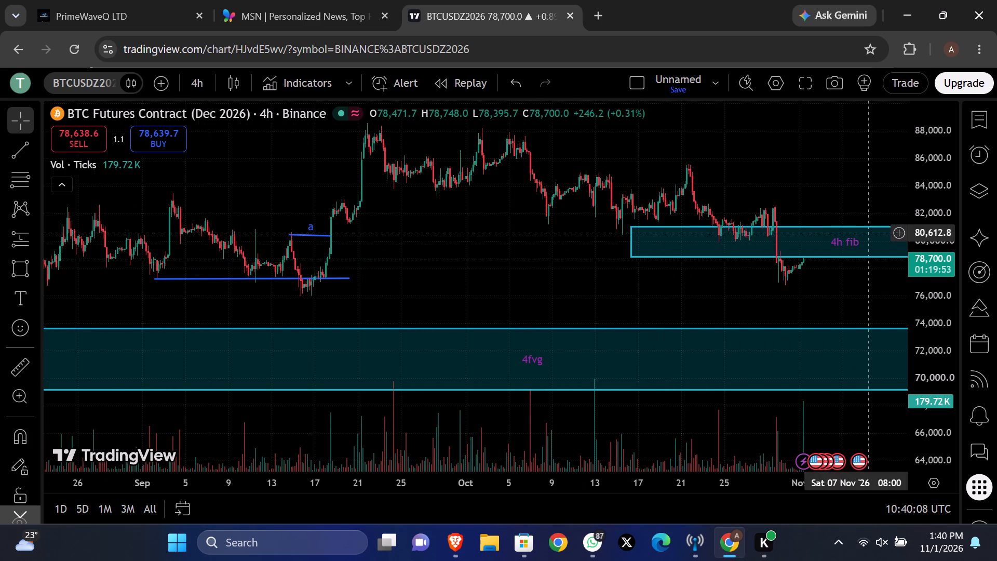
{"action": "left_click_drag", "start_coordinate": [652, 268], "coordinate": [649, 343]}
{"action": "left_click_drag", "start_coordinate": [649, 343], "coordinate": [655, 366]}
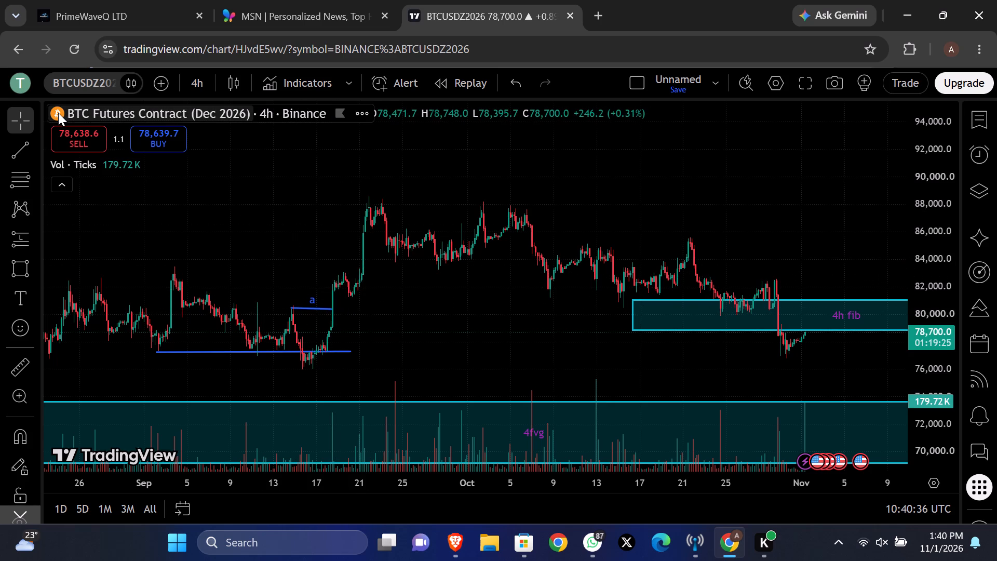
Start drawing another trendline on the 4-hour chart.
{"action": "left_click", "coordinate": [18, 148]}
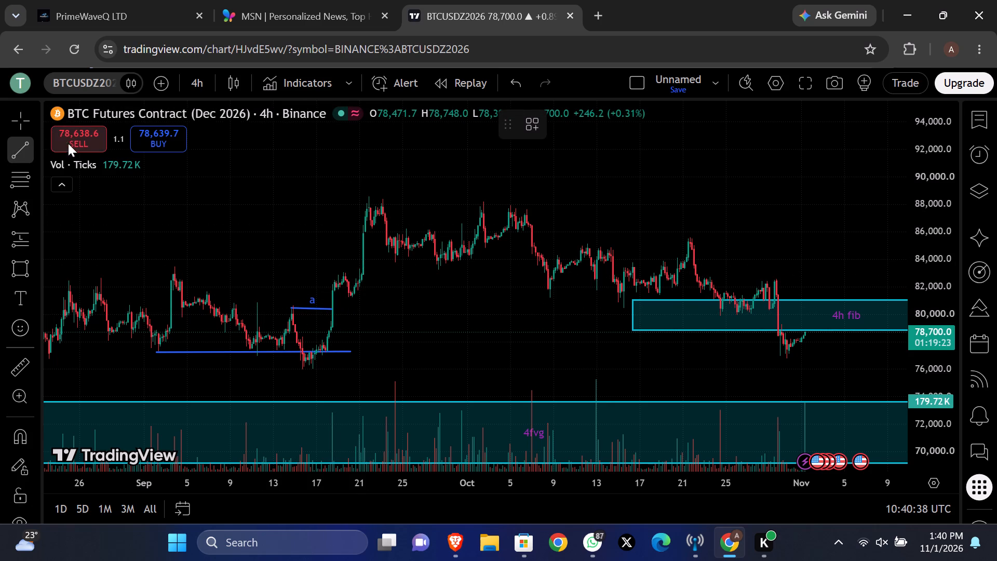
Add the Trendline and Fib retracement drawing tools to the favourites.
{"action": "left_click", "coordinate": [34, 149]}
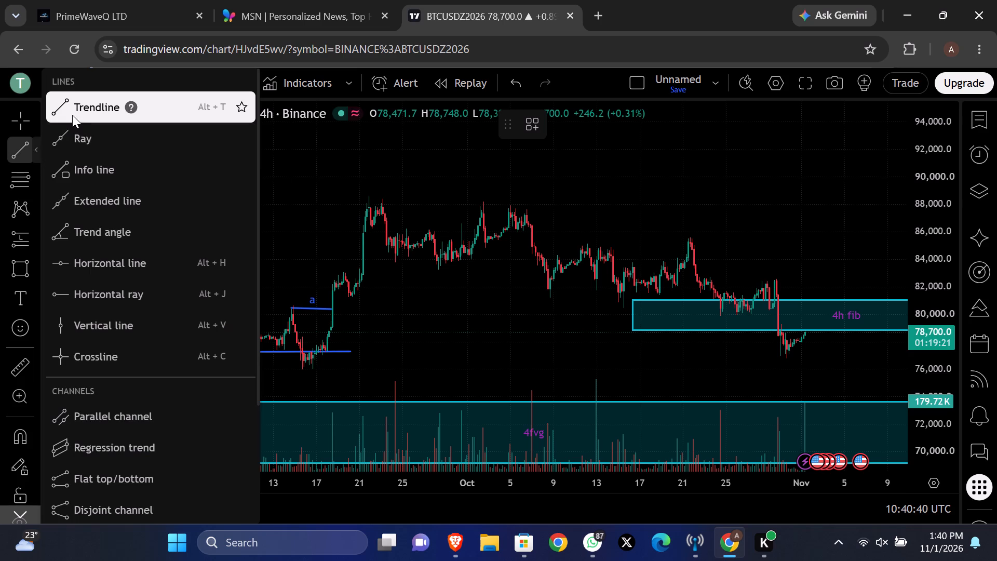
{"action": "left_click", "coordinate": [75, 111]}
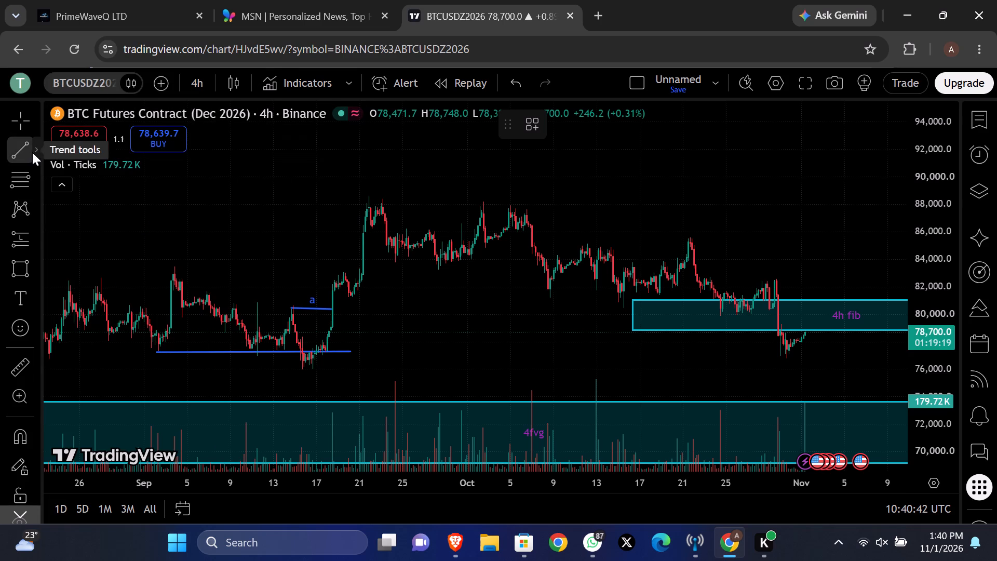
{"action": "left_click", "coordinate": [33, 152]}
{"action": "left_click", "coordinate": [243, 106]}
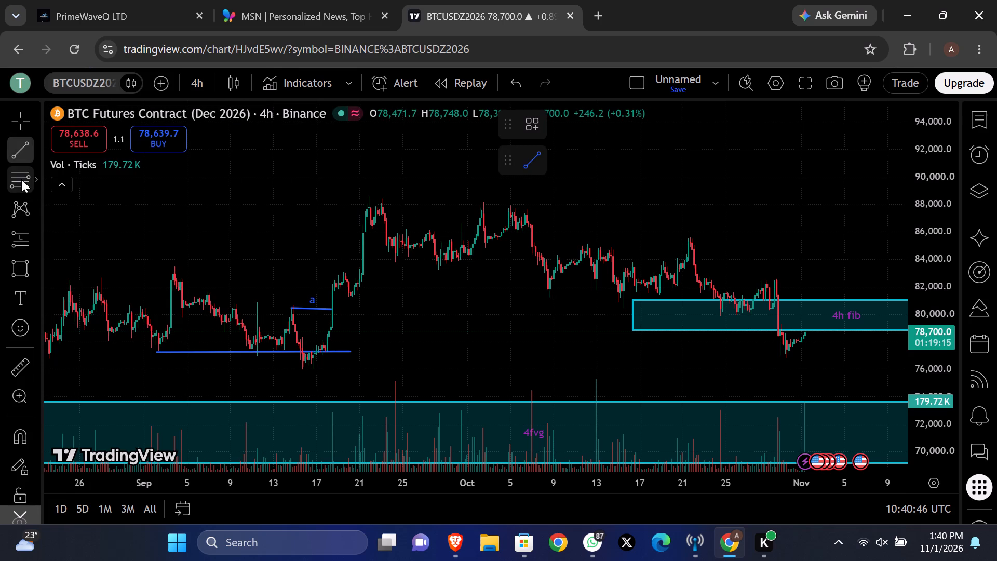
{"action": "left_click", "coordinate": [30, 179]}
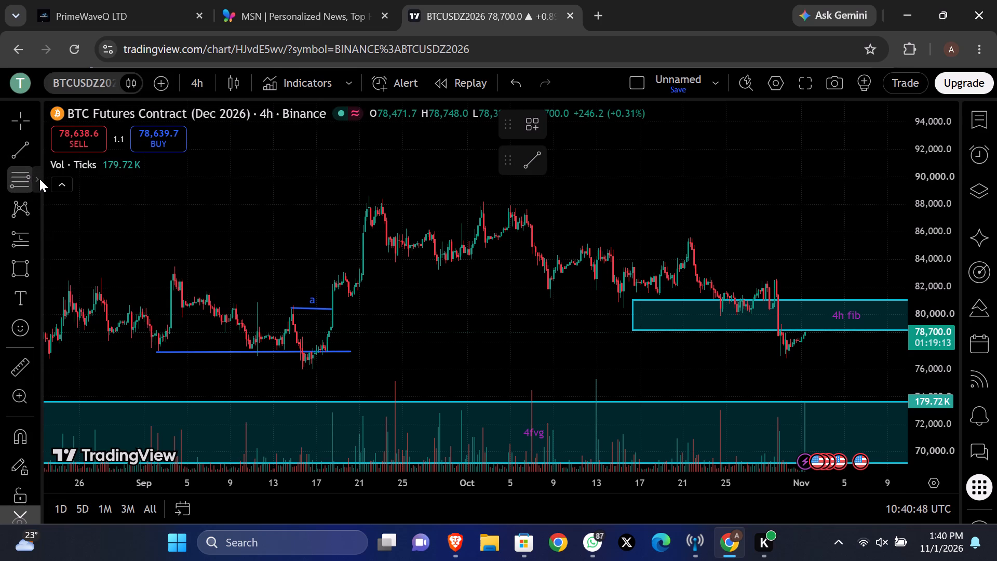
{"action": "left_click", "coordinate": [38, 179]}
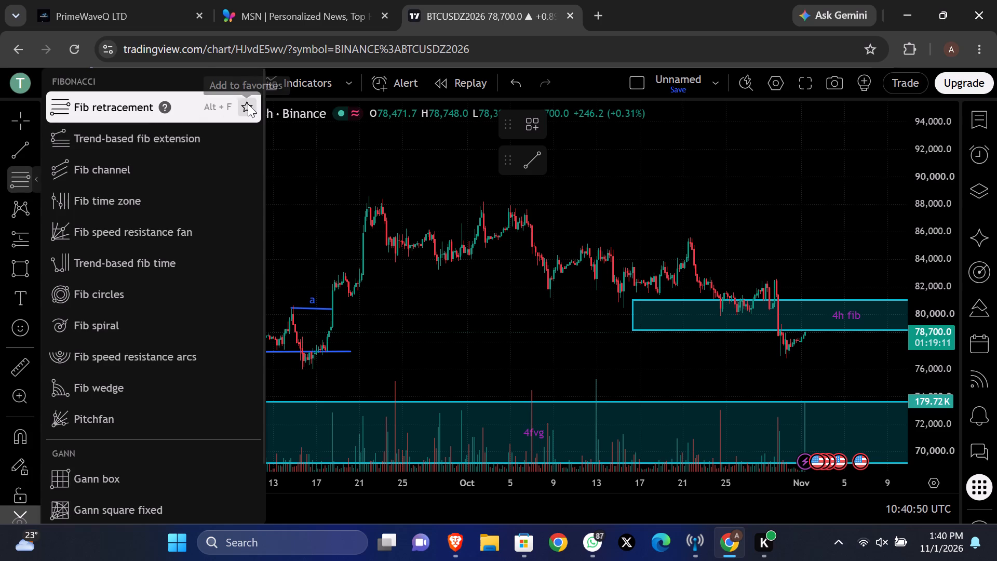
{"action": "left_click", "coordinate": [248, 104]}
Draw a short trendline at about 82,950 from 20 to 22 September, above the trendline labelled "a".
{"action": "left_click", "coordinate": [24, 144]}
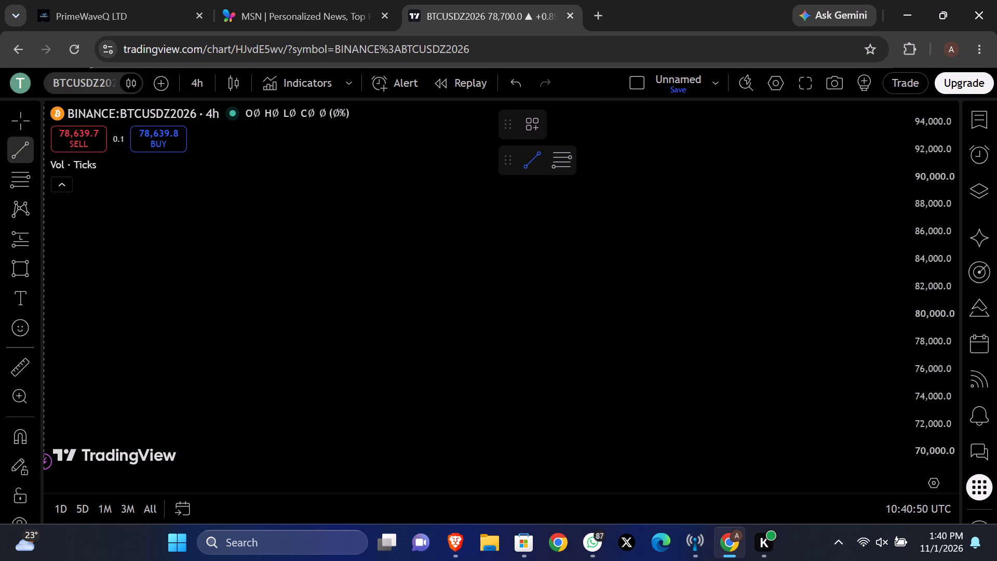
{"action": "left_click", "coordinate": [532, 159]}
{"action": "scroll", "coordinate": [585, 194], "scroll_direction": "down", "scroll_amount": 1}
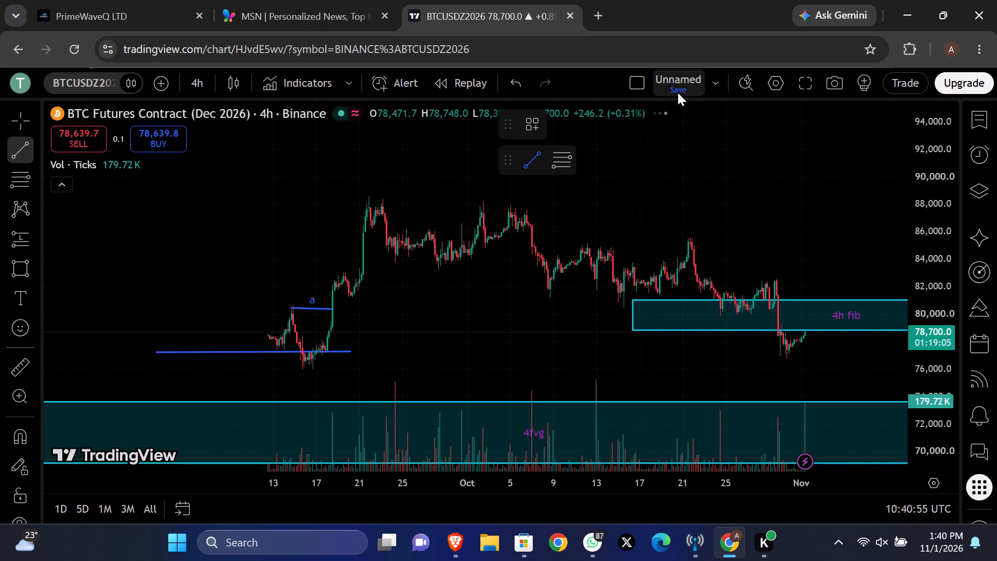
Draw a short trendline from 20 September at about 82,940 to 22 September at about 82,995, above the trendline labelled "a".
{"action": "scroll", "coordinate": [621, 251], "scroll_direction": "left", "scroll_amount": 1}
{"action": "scroll", "coordinate": [621, 251], "scroll_direction": "right", "scroll_amount": 1}
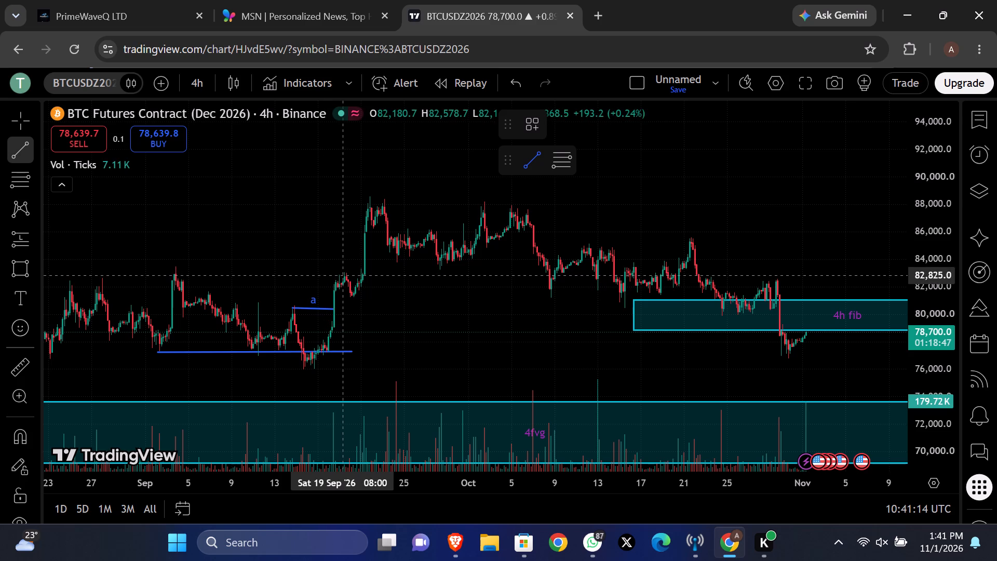
{"action": "left_click_drag", "start_coordinate": [349, 275], "coordinate": [363, 275]}
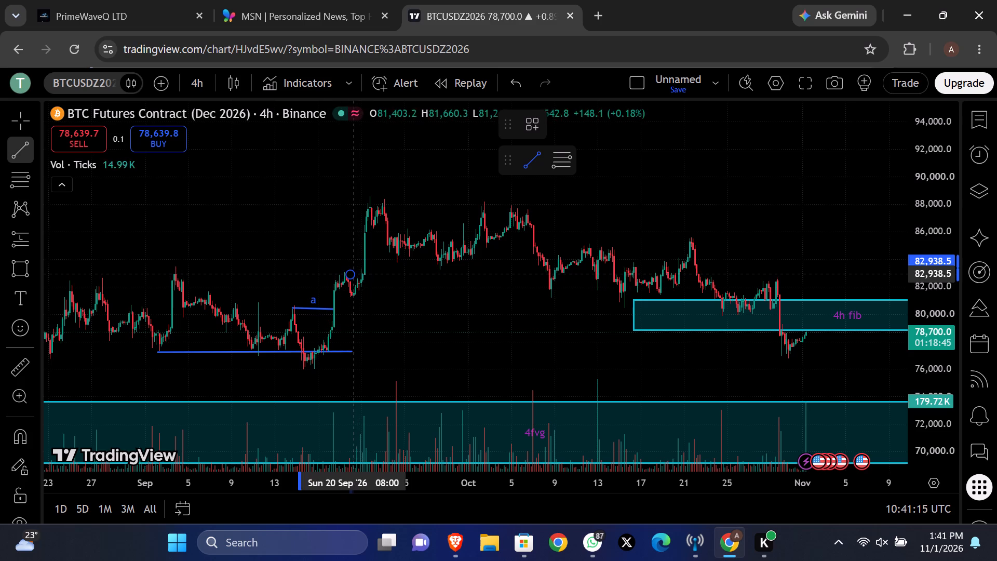
{"action": "left_click", "coordinate": [352, 274]}
{"action": "left_click_drag", "start_coordinate": [352, 272], "coordinate": [362, 272]}
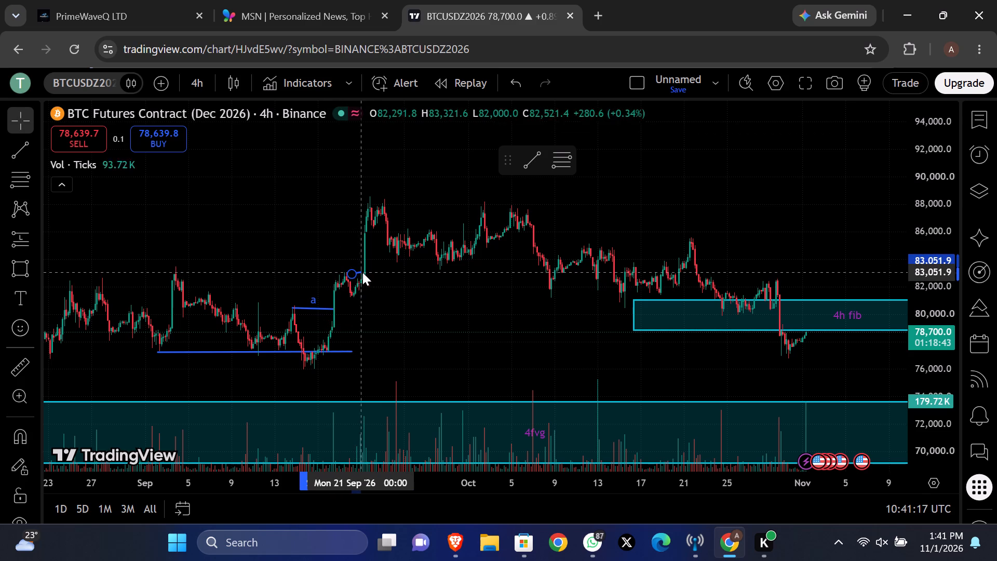
{"action": "left_click_drag", "start_coordinate": [362, 272], "coordinate": [380, 274]}
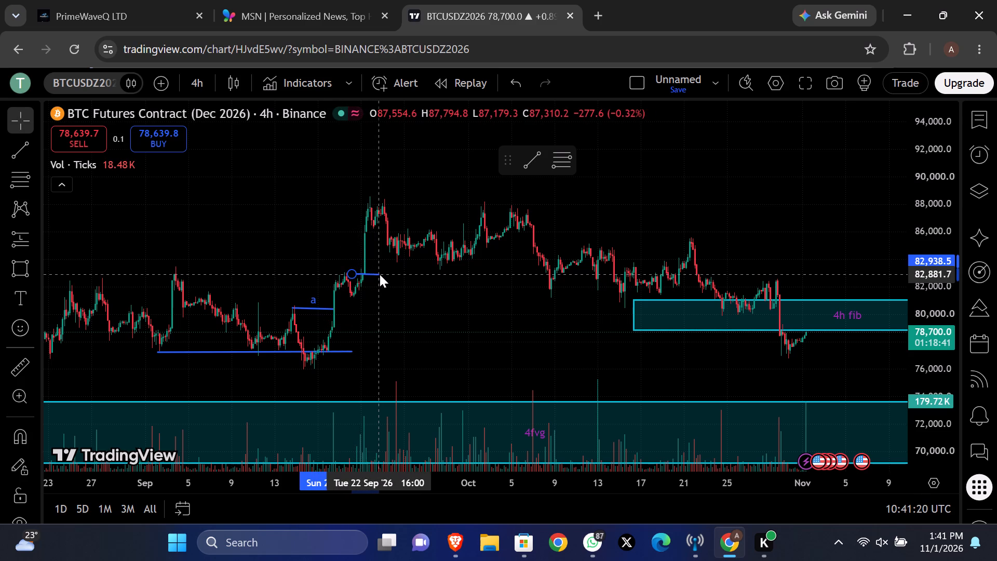
{"action": "left_click_drag", "start_coordinate": [380, 274], "coordinate": [380, 274]}
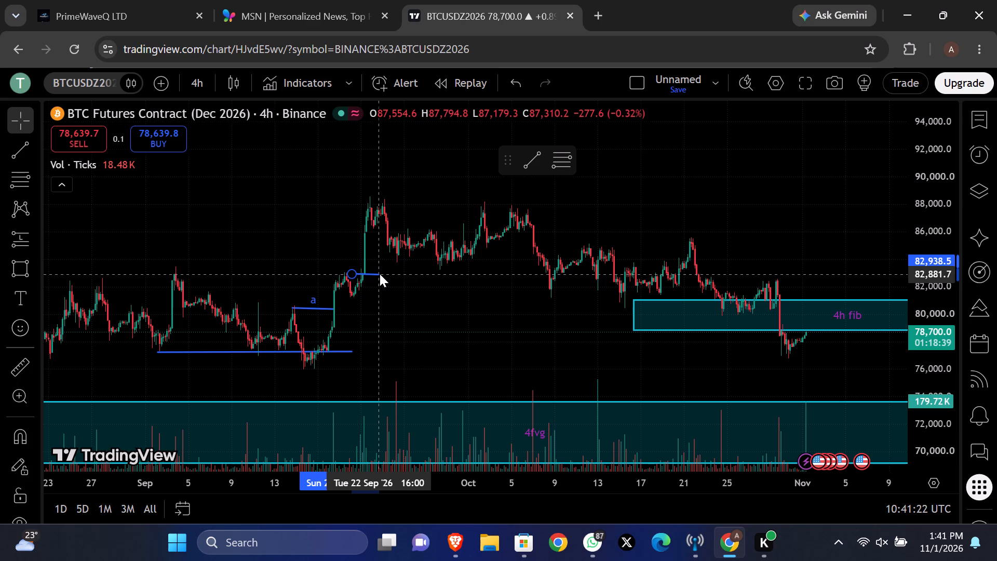
{"action": "left_click_drag", "start_coordinate": [380, 274], "coordinate": [380, 273]}
{"action": "left_click", "coordinate": [380, 273]}
Open the text label of the short trendline between 20 and 22 September for editing.
{"action": "left_click", "coordinate": [356, 264]}
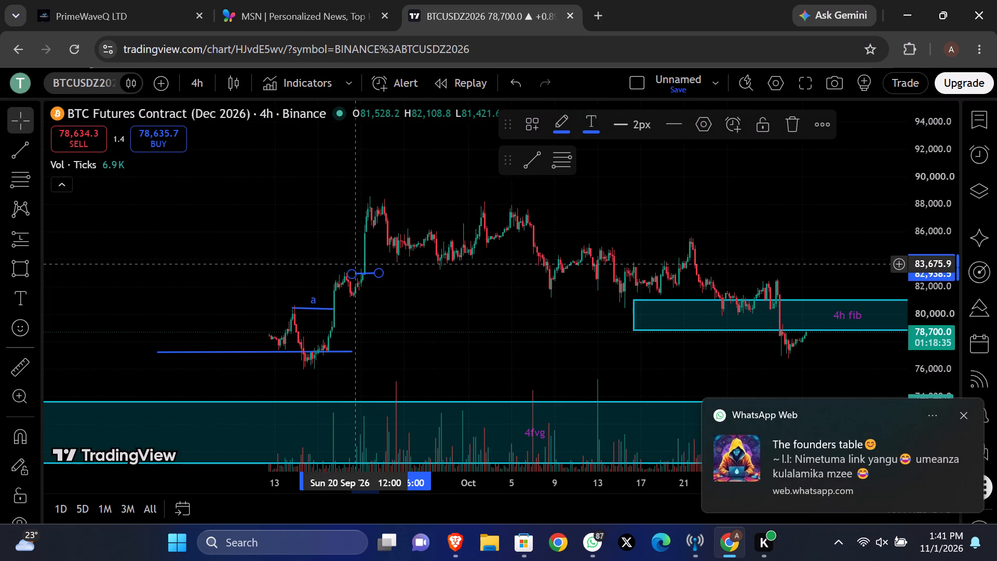
{"action": "double_click", "coordinate": [363, 269]}
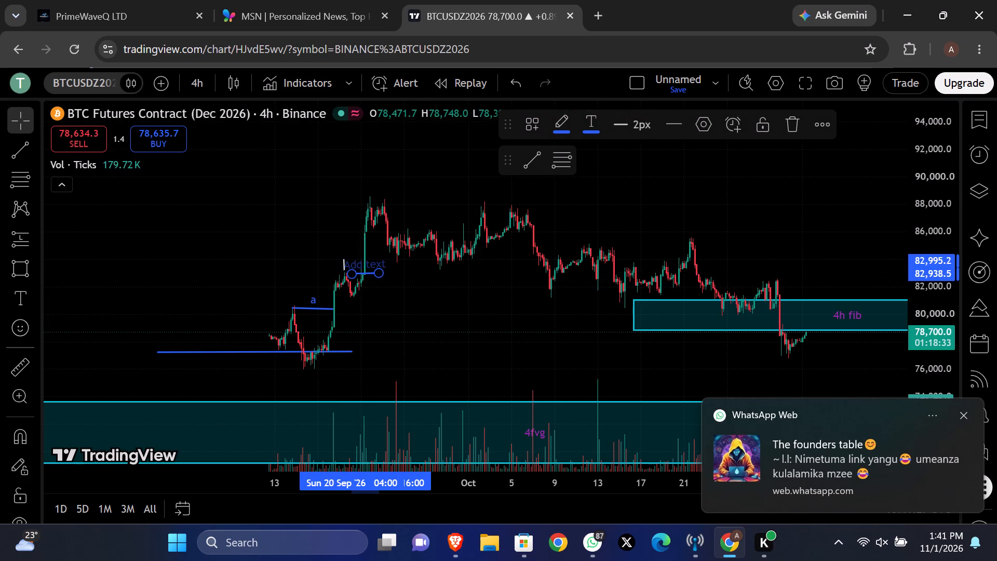
{"action": "left_click_drag", "start_coordinate": [363, 269], "coordinate": [321, 261]}
{"action": "left_click", "coordinate": [321, 261]}
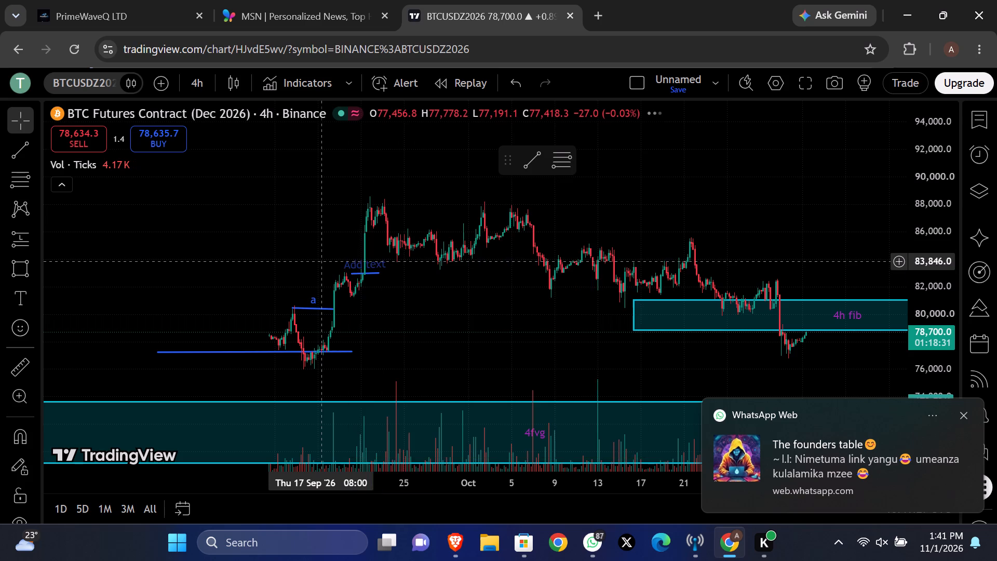
{"action": "left_click", "coordinate": [364, 264]}
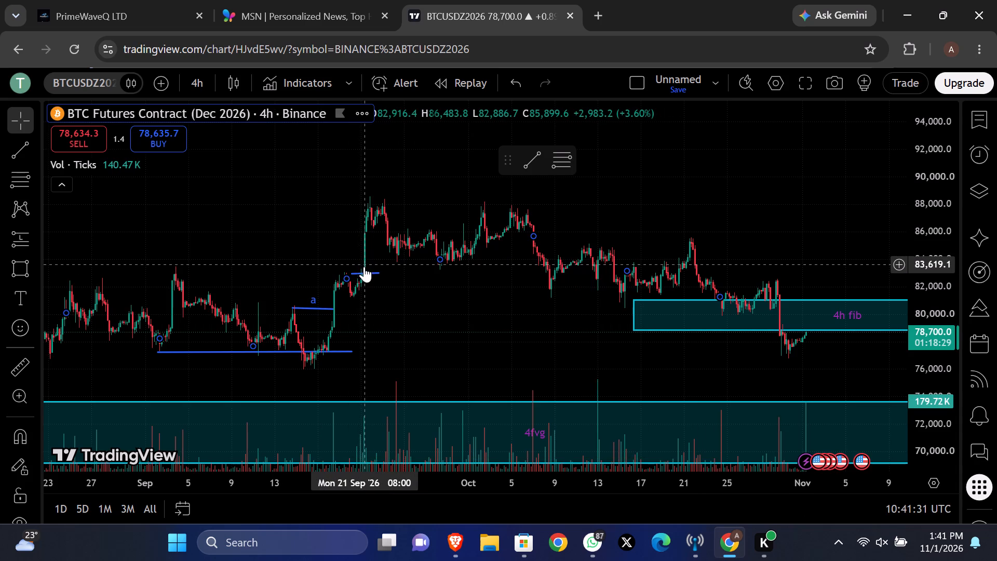
{"action": "left_click", "coordinate": [362, 263]}
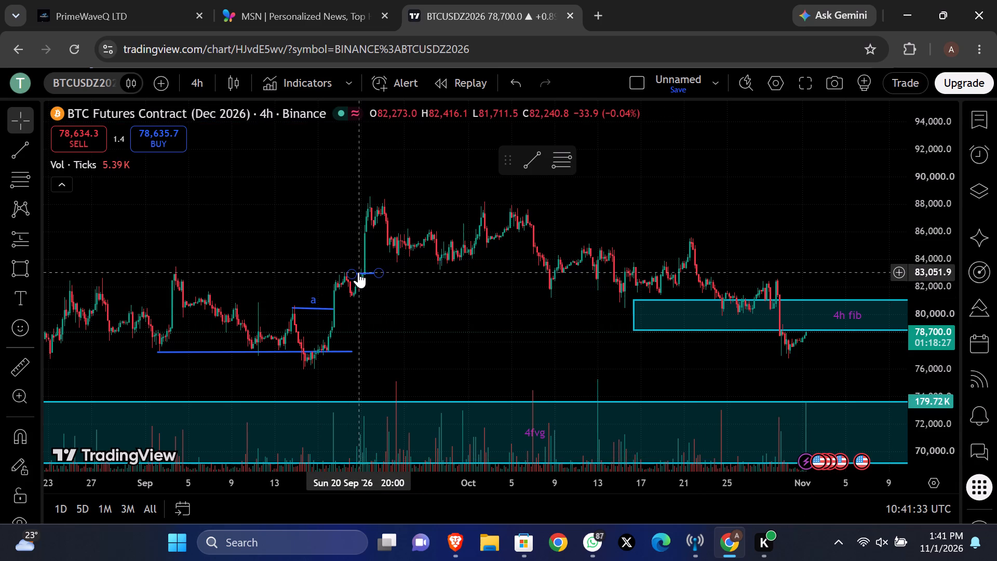
{"action": "left_click", "coordinate": [364, 266]}
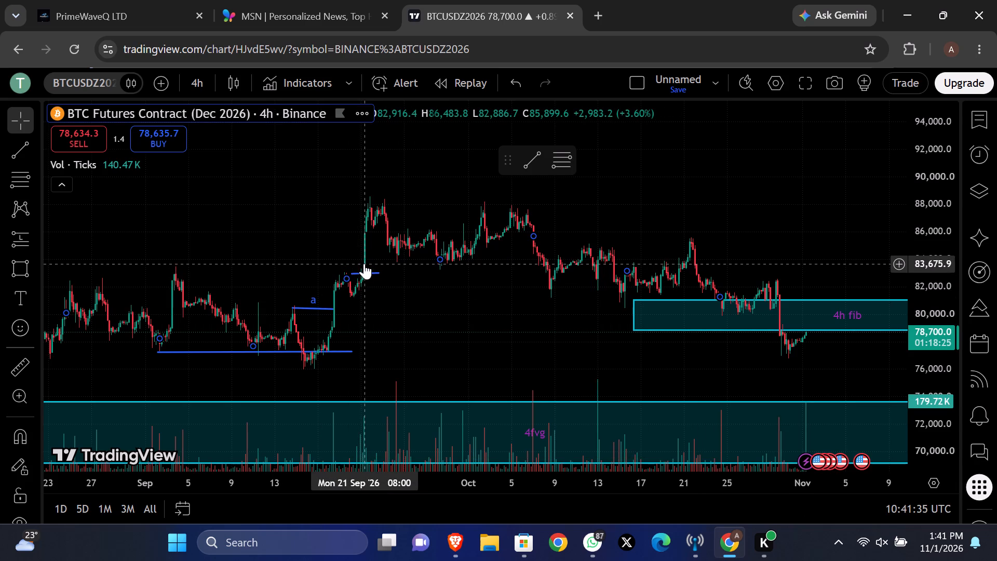
Extend the start of the short trendline above "a" back to 15 September at about 82,939.
{"action": "left_click", "coordinate": [363, 262]}
{"action": "left_click", "coordinate": [388, 282]}
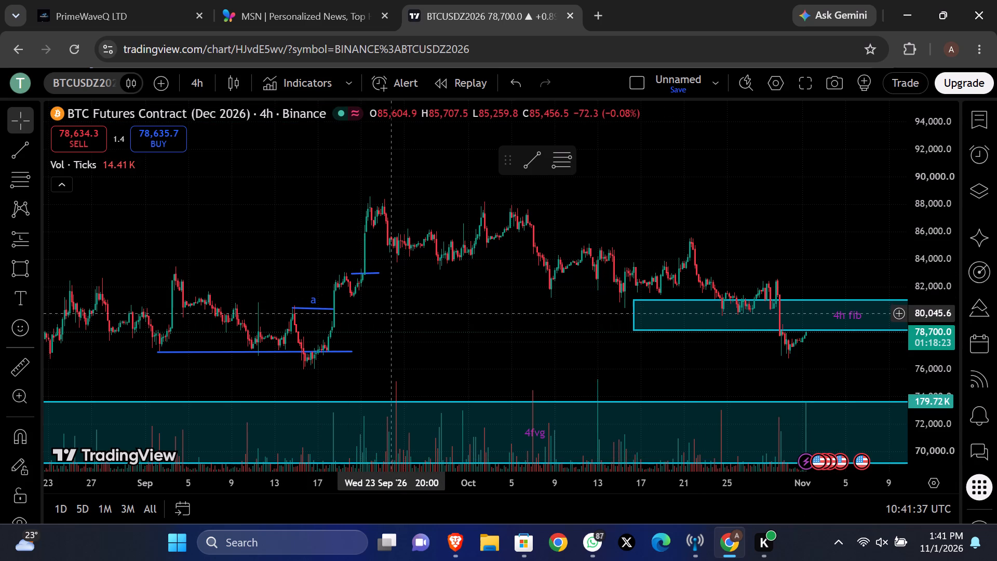
{"action": "left_click", "coordinate": [392, 313]}
{"action": "scroll", "coordinate": [361, 284], "scroll_direction": "up", "scroll_amount": 1}
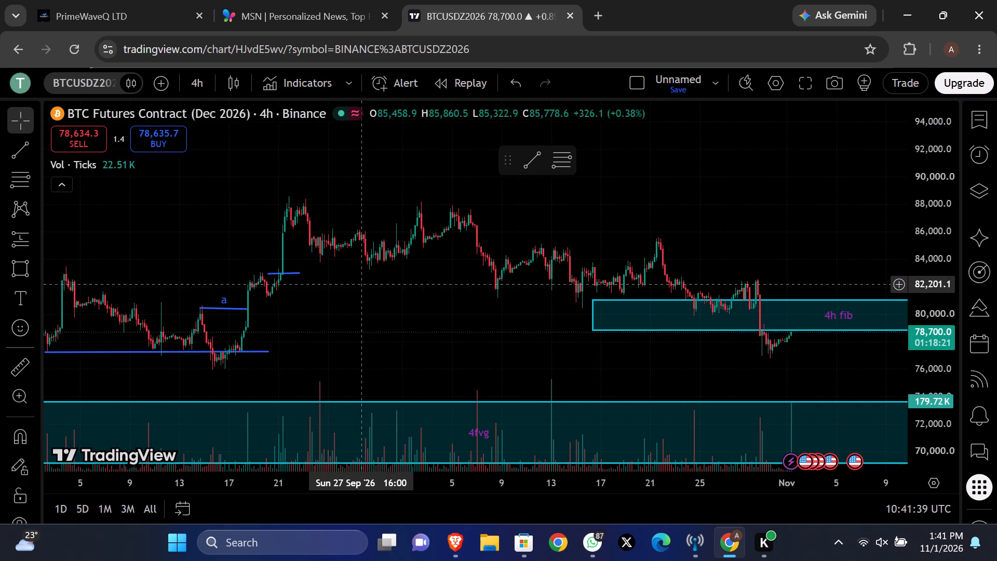
{"action": "left_click", "coordinate": [278, 259]}
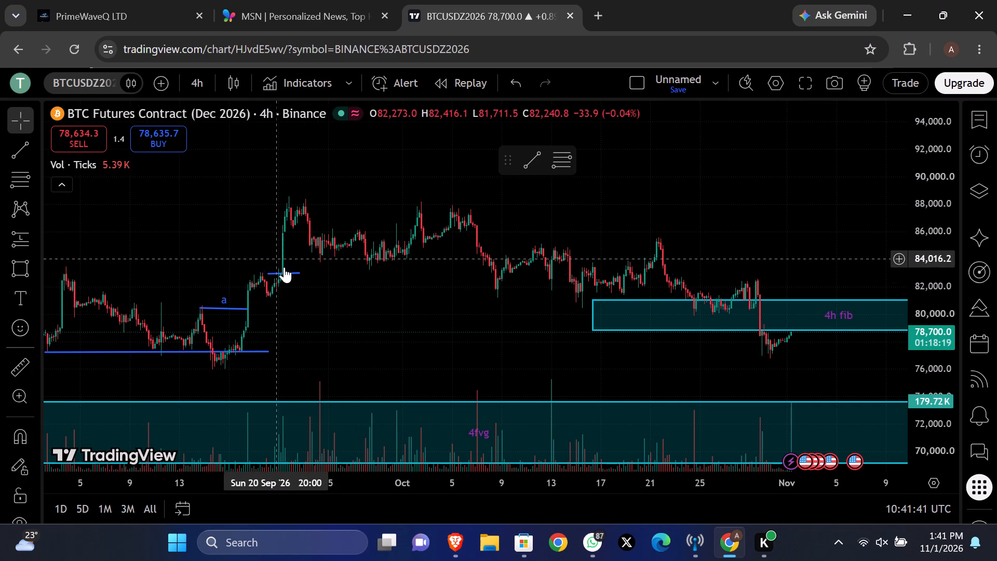
{"action": "left_click", "coordinate": [285, 261]}
{"action": "left_click", "coordinate": [282, 262]}
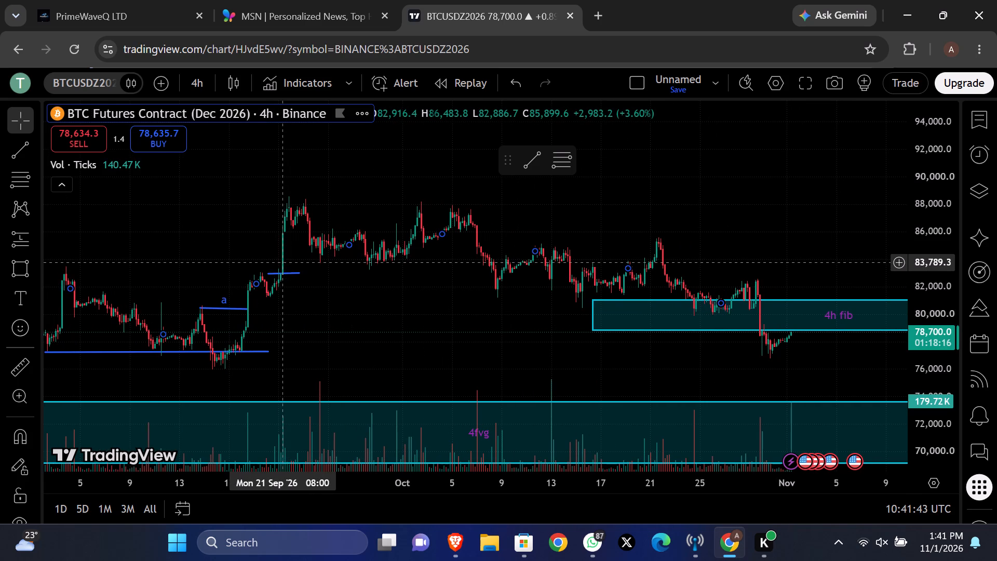
{"action": "left_click", "coordinate": [282, 262]}
{"action": "scroll", "coordinate": [316, 297], "scroll_direction": "up", "scroll_amount": 1}
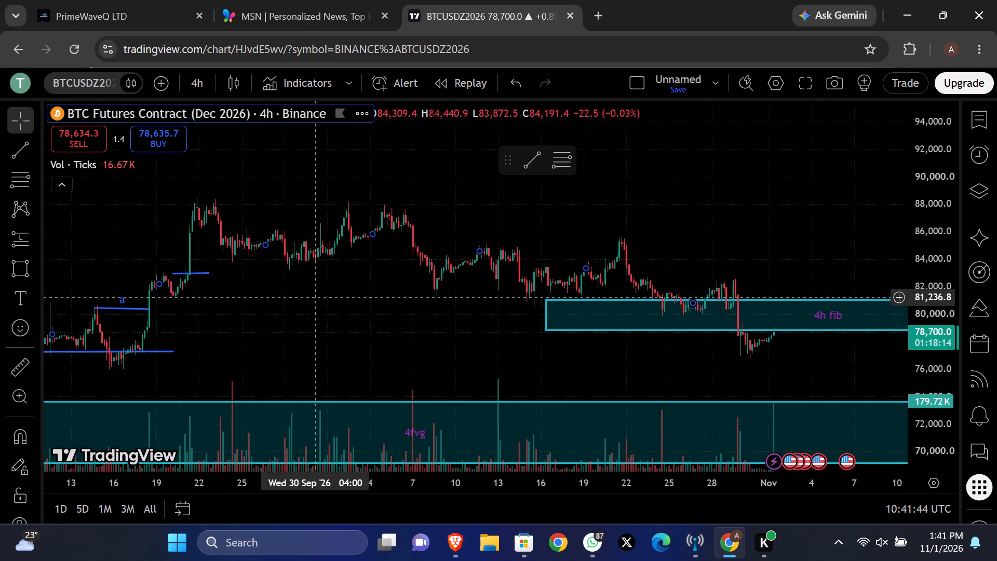
{"action": "scroll", "coordinate": [316, 297], "scroll_direction": "up", "scroll_amount": 1}
{"action": "scroll", "coordinate": [316, 297], "scroll_direction": "right", "scroll_amount": 1}
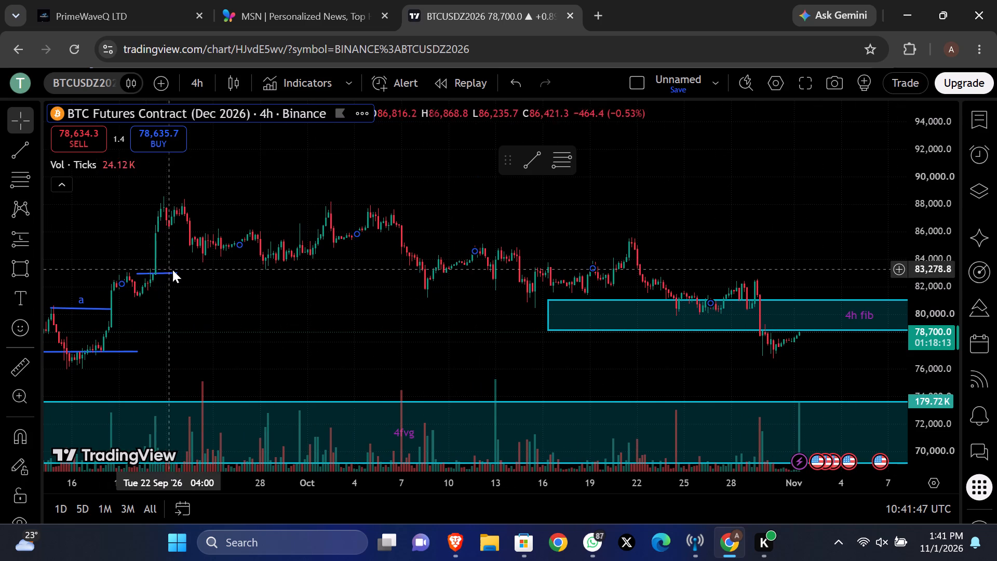
{"action": "left_click", "coordinate": [173, 273]}
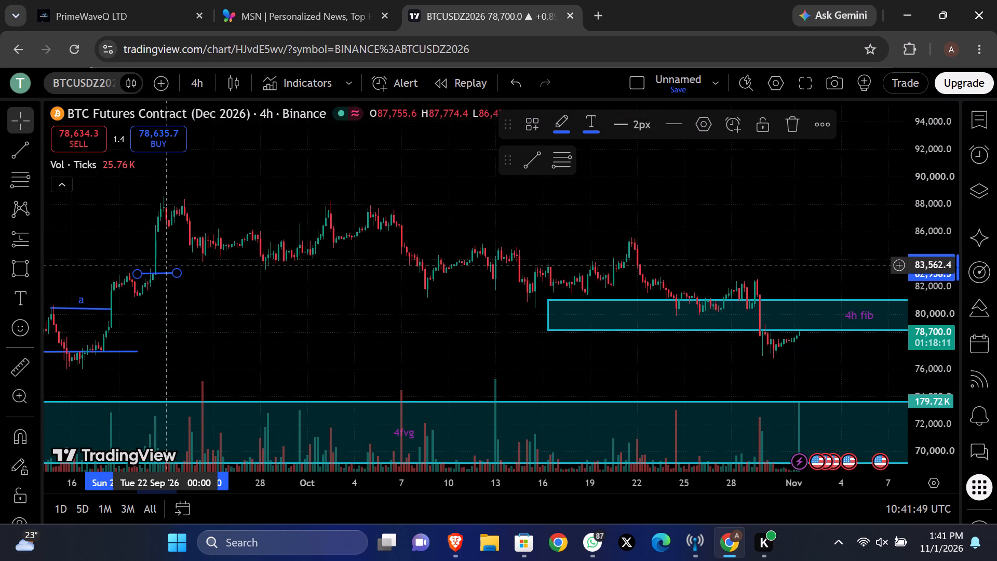
{"action": "left_click", "coordinate": [166, 265]}
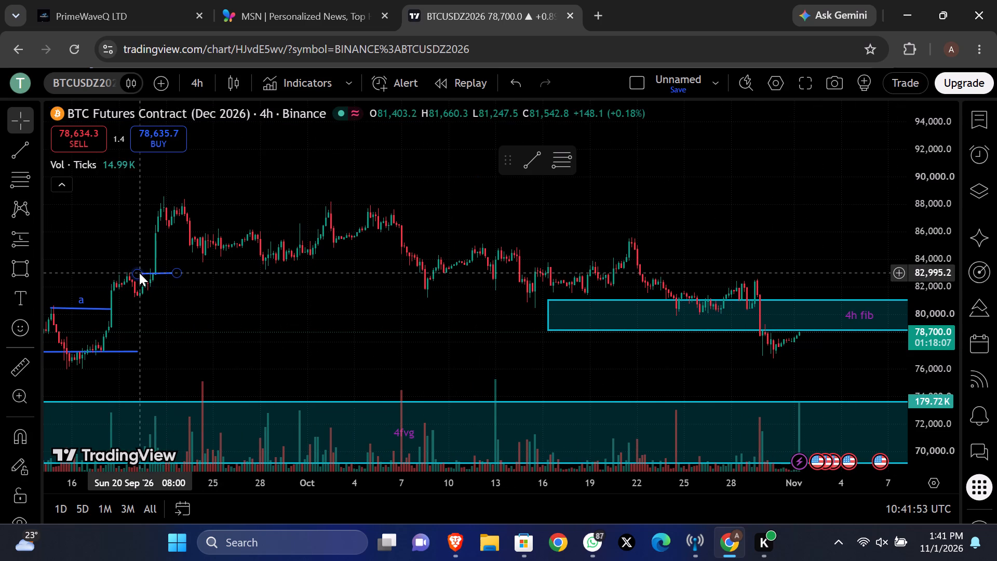
{"action": "left_click_drag", "start_coordinate": [138, 273], "coordinate": [66, 269]}
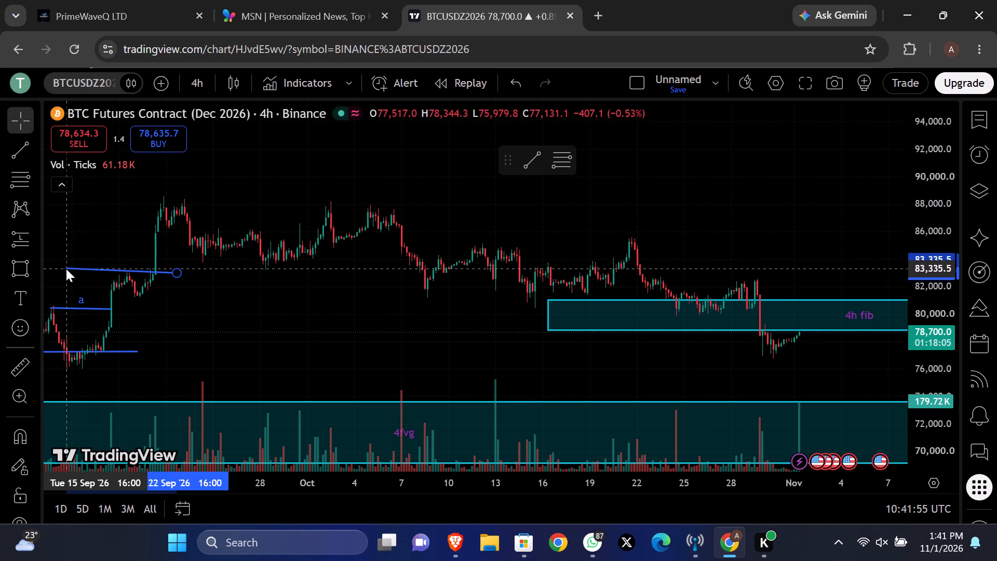
{"action": "left_click_drag", "start_coordinate": [66, 269], "coordinate": [66, 274]}
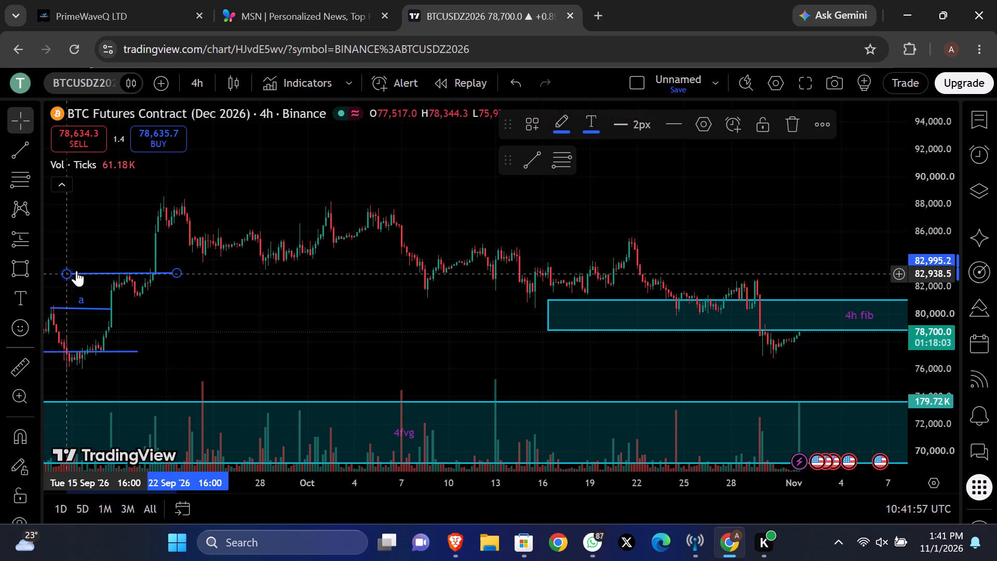
{"action": "left_click", "coordinate": [105, 265]}
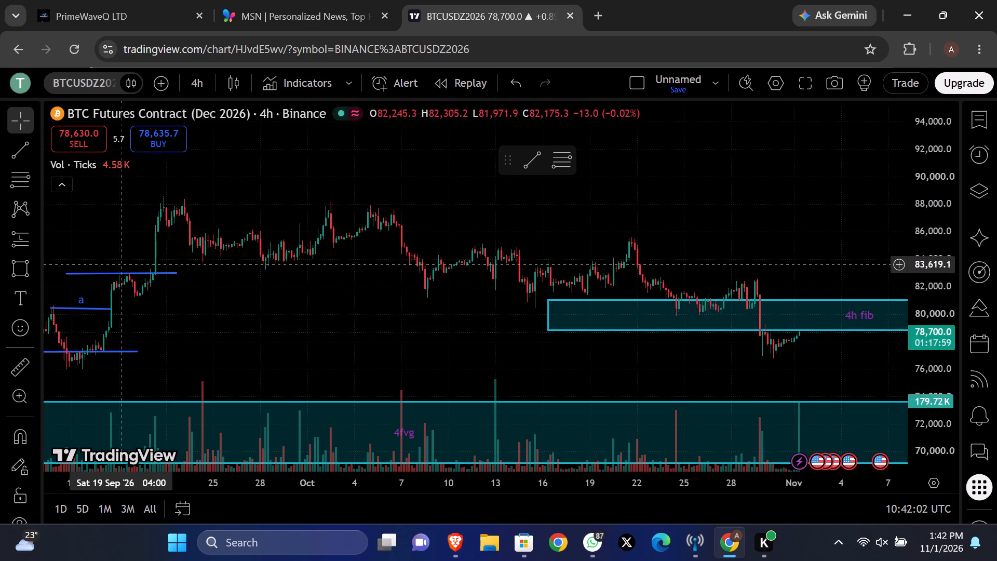
Label the extended trendline at about 82,950 "b".
{"action": "left_click", "coordinate": [123, 265]}
{"action": "left_click", "coordinate": [121, 272]}
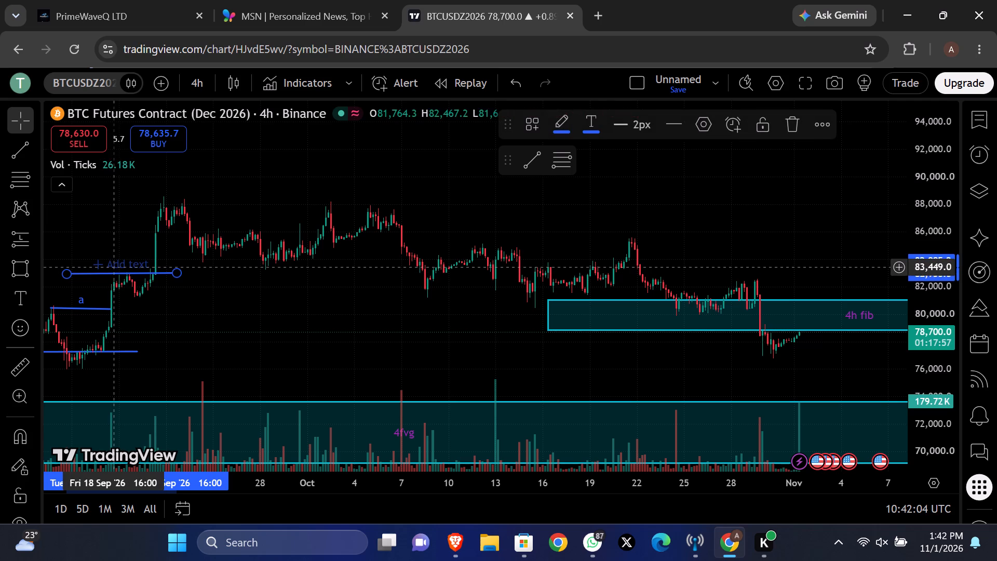
{"action": "double_click", "coordinate": [114, 266]}
{"action": "key", "text": "b"}
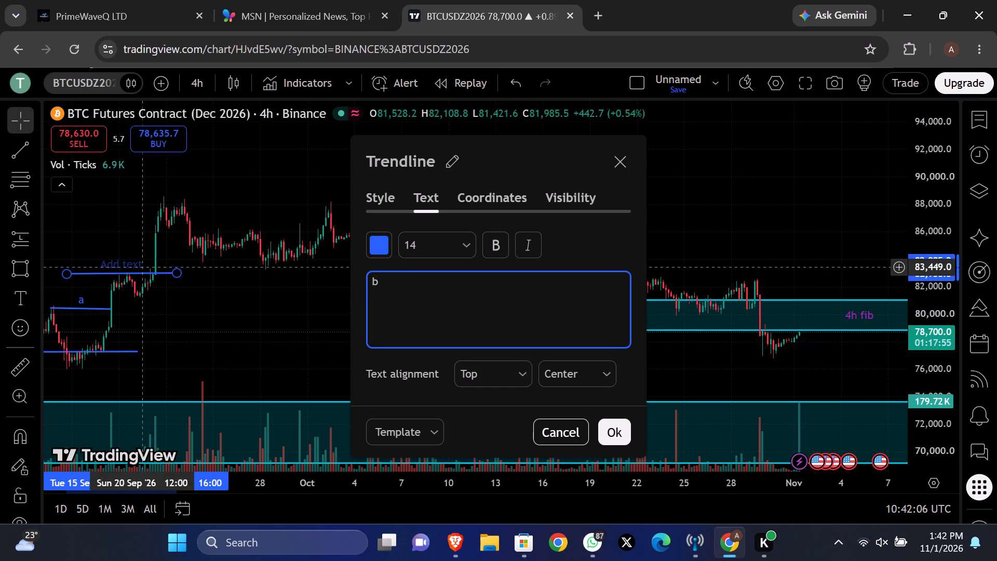
{"action": "left_click", "coordinate": [611, 420]}
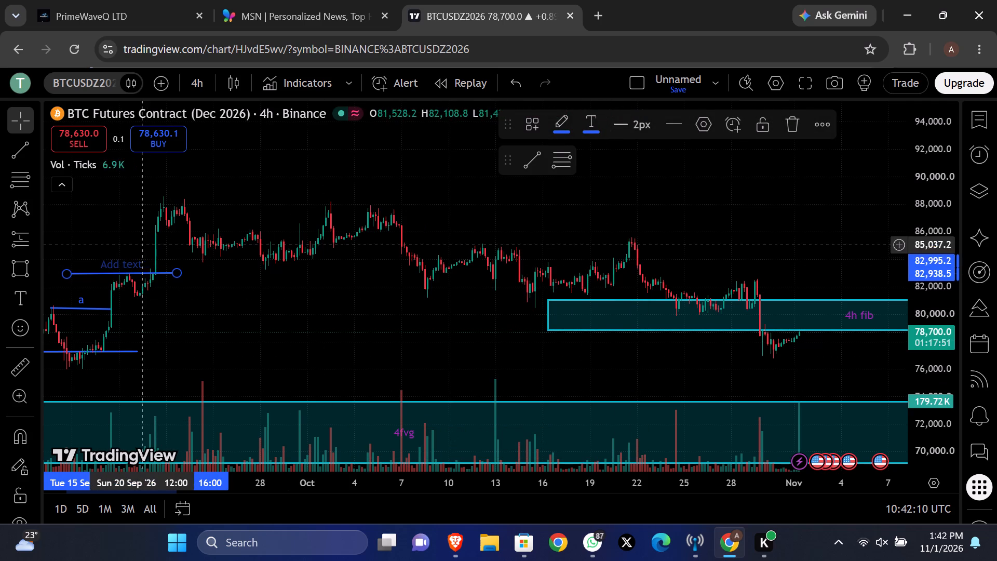
{"action": "left_click", "coordinate": [121, 265]}
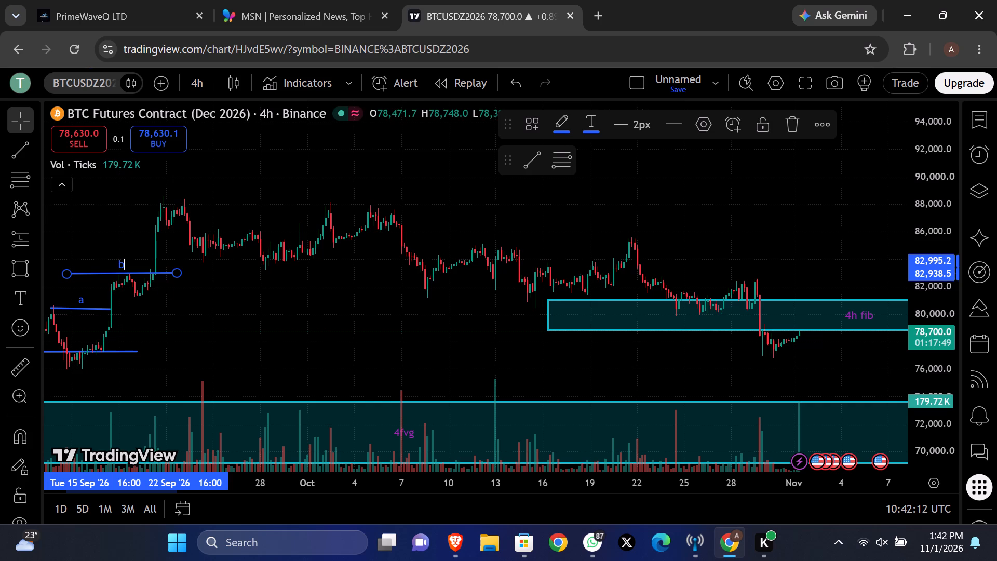
{"action": "left_click", "coordinate": [245, 334]}
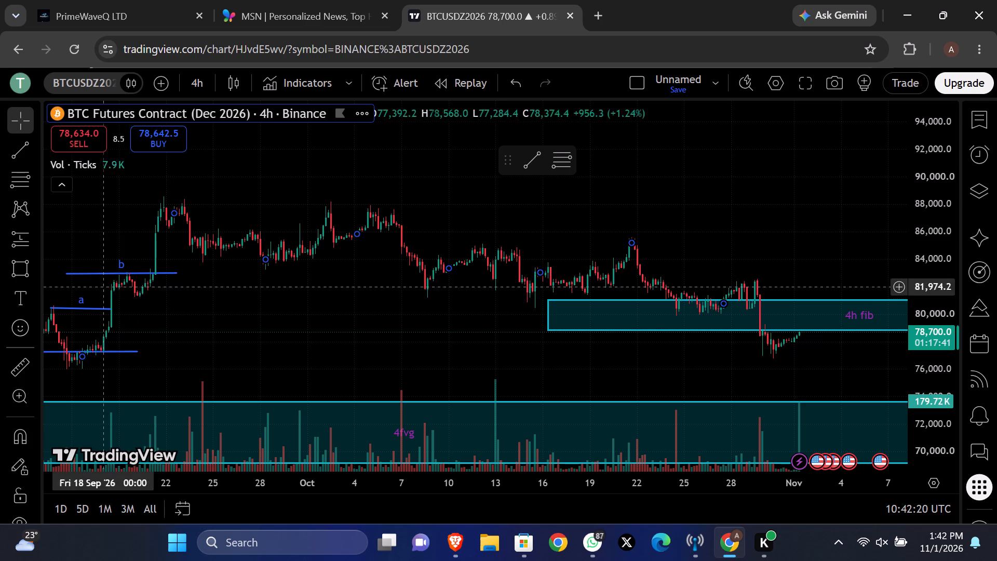
Draw a trendline above the September peak, from 20 September at about 88,668 to 25 September at about 88,724.
{"action": "left_click", "coordinate": [168, 194]}
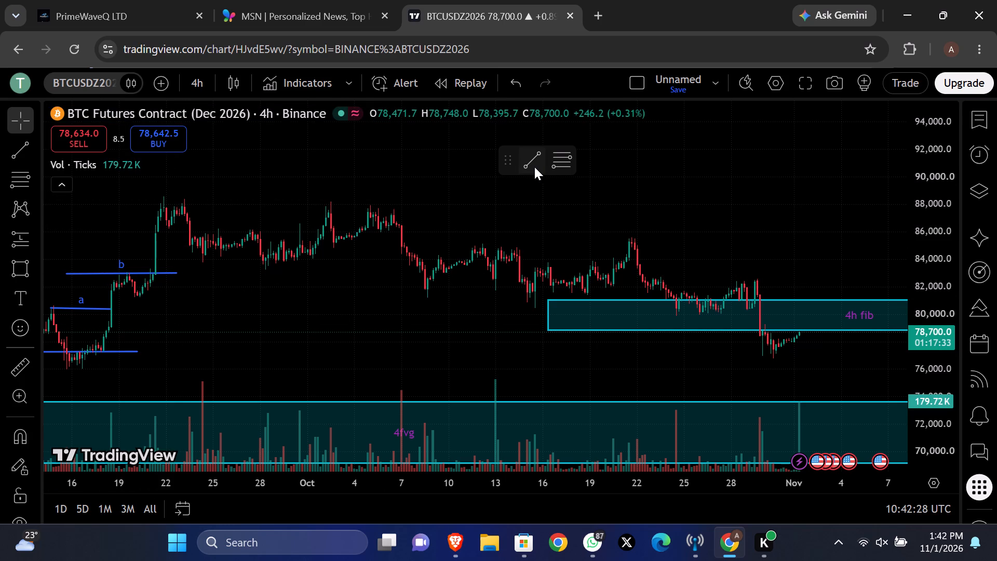
{"action": "left_click", "coordinate": [535, 167]}
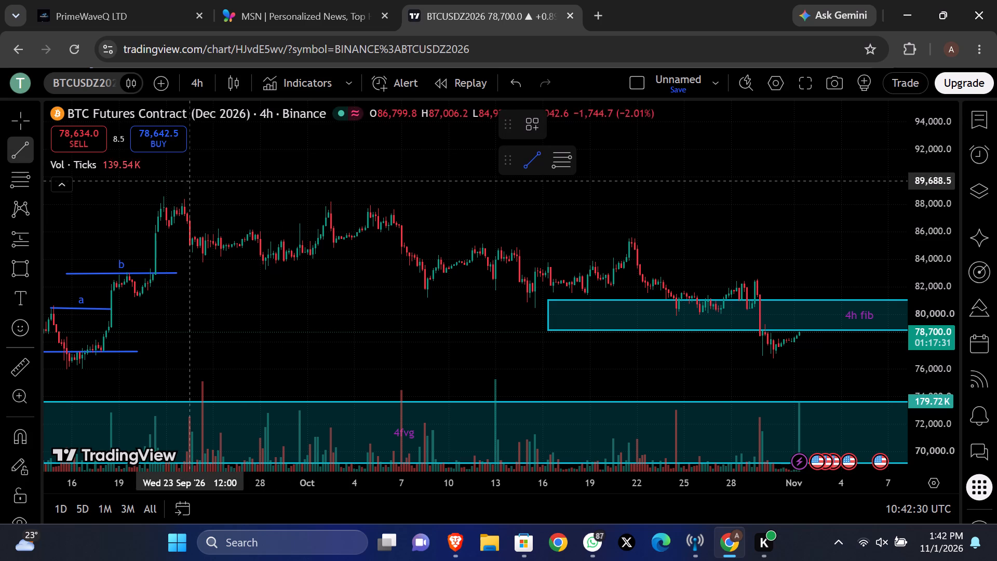
{"action": "left_click_drag", "start_coordinate": [149, 195], "coordinate": [215, 196]}
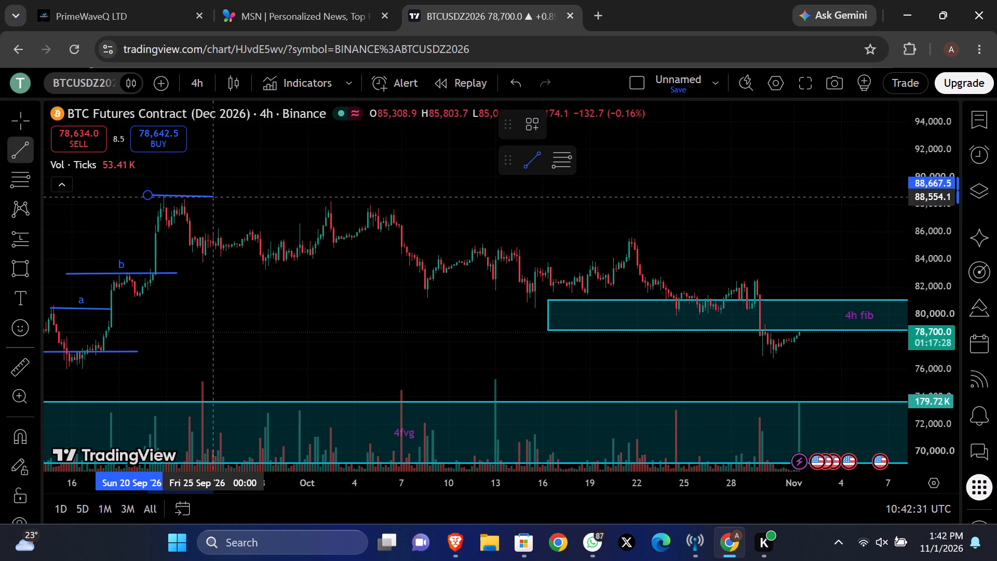
{"action": "left_click_drag", "start_coordinate": [215, 196], "coordinate": [224, 194]}
{"action": "left_click", "coordinate": [224, 194]}
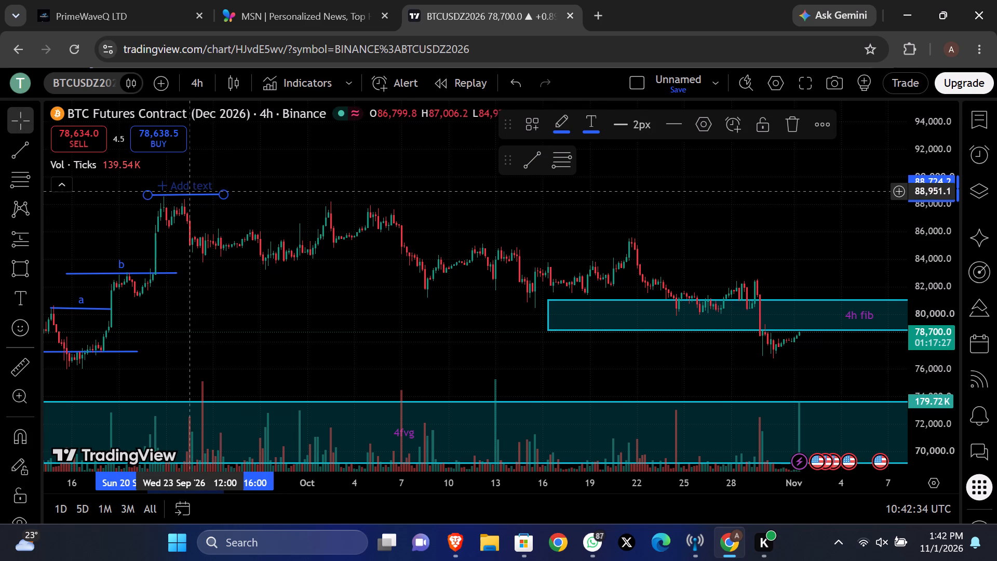
Label the trendline above the September peak, at about 88,724, "c".
{"action": "left_click", "coordinate": [190, 189]}
{"action": "key", "text": "c"}
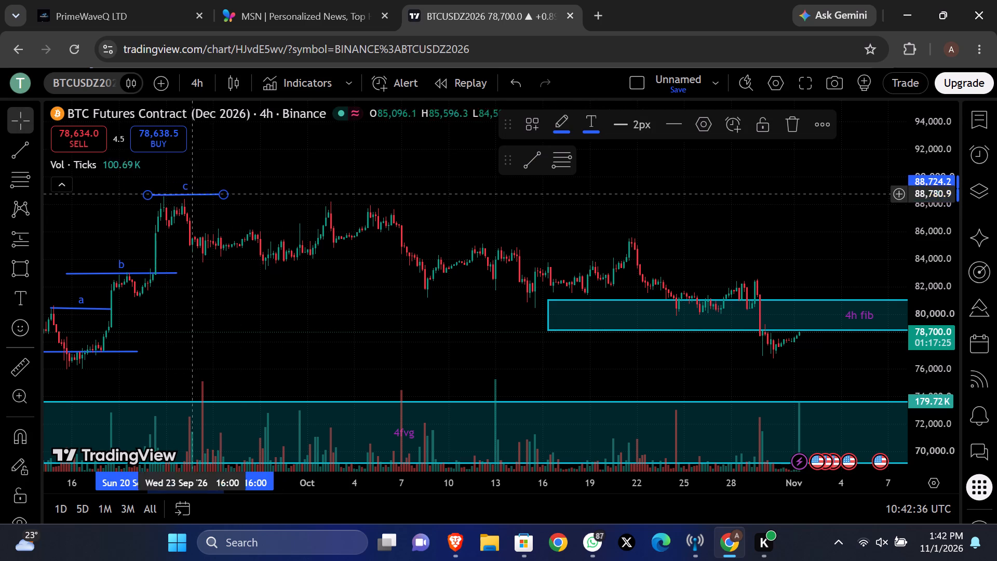
{"action": "left_click", "coordinate": [240, 296]}
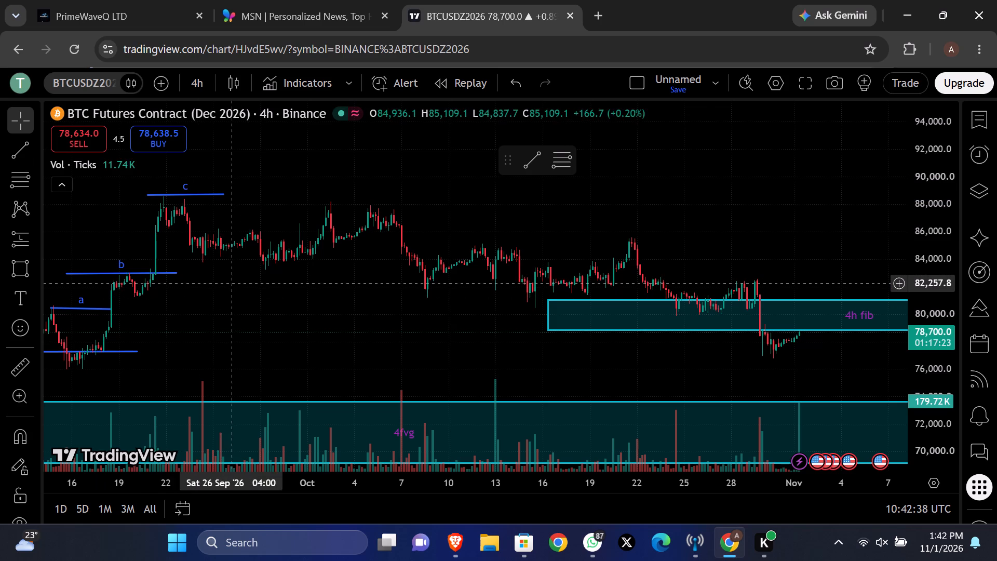
Examine the labelled swing levels "a", "b" and "c" against the price action from late August through October.
{"action": "scroll", "coordinate": [355, 305], "scroll_direction": "down", "scroll_amount": 1}
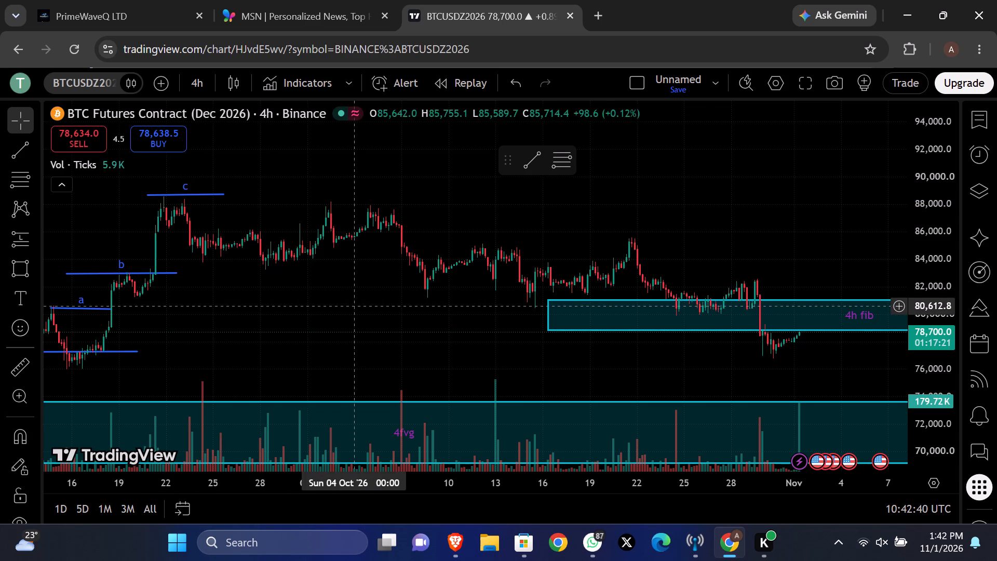
{"action": "scroll", "coordinate": [355, 305], "scroll_direction": "down", "scroll_amount": 3}
{"action": "scroll", "coordinate": [355, 305], "scroll_direction": "up", "scroll_amount": 1}
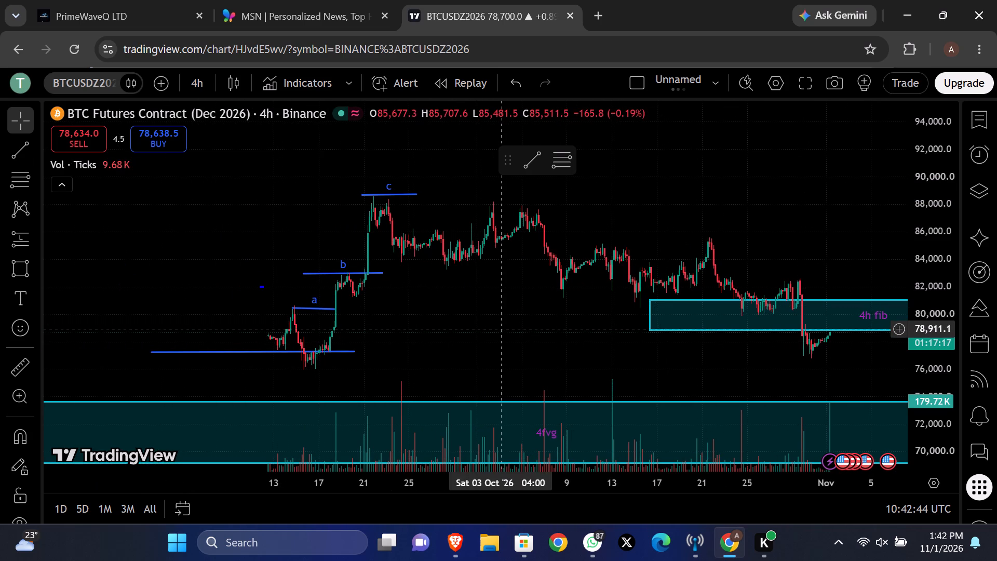
{"action": "scroll", "coordinate": [527, 348], "scroll_direction": "up", "scroll_amount": 1}
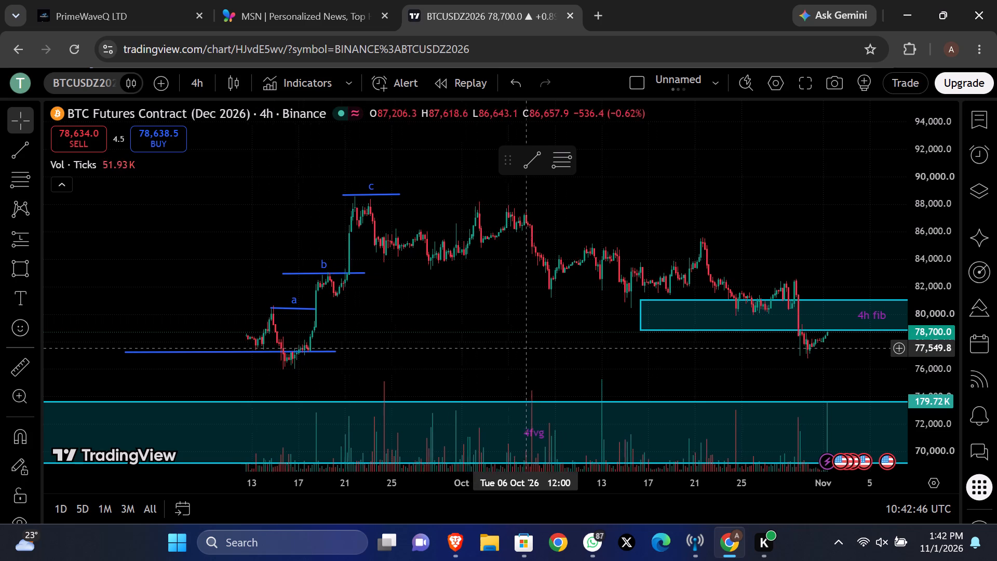
{"action": "scroll", "coordinate": [527, 348], "scroll_direction": "up", "scroll_amount": 1}
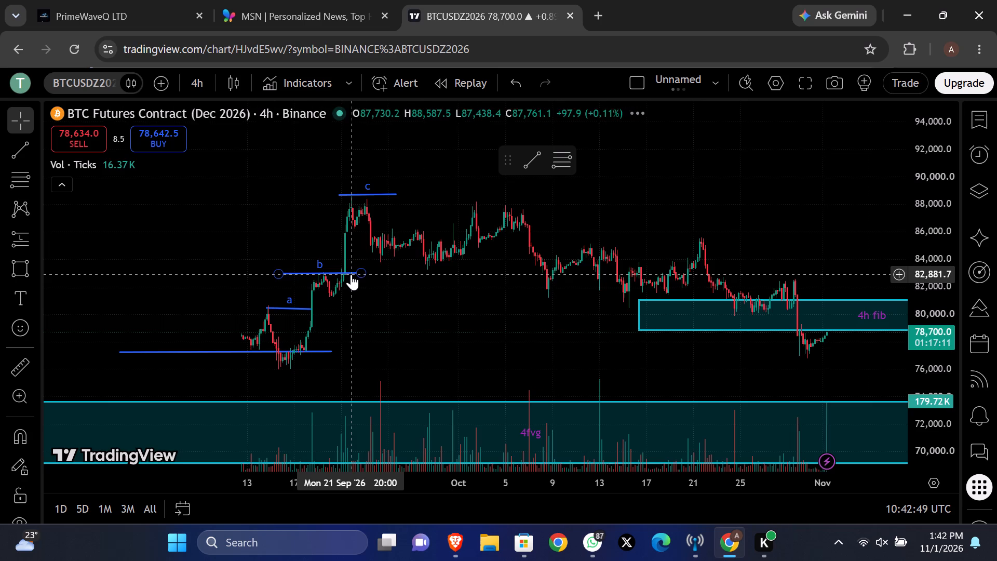
{"action": "scroll", "coordinate": [351, 274], "scroll_direction": "down", "scroll_amount": 3}
{"action": "scroll", "coordinate": [351, 274], "scroll_direction": "left", "scroll_amount": 1}
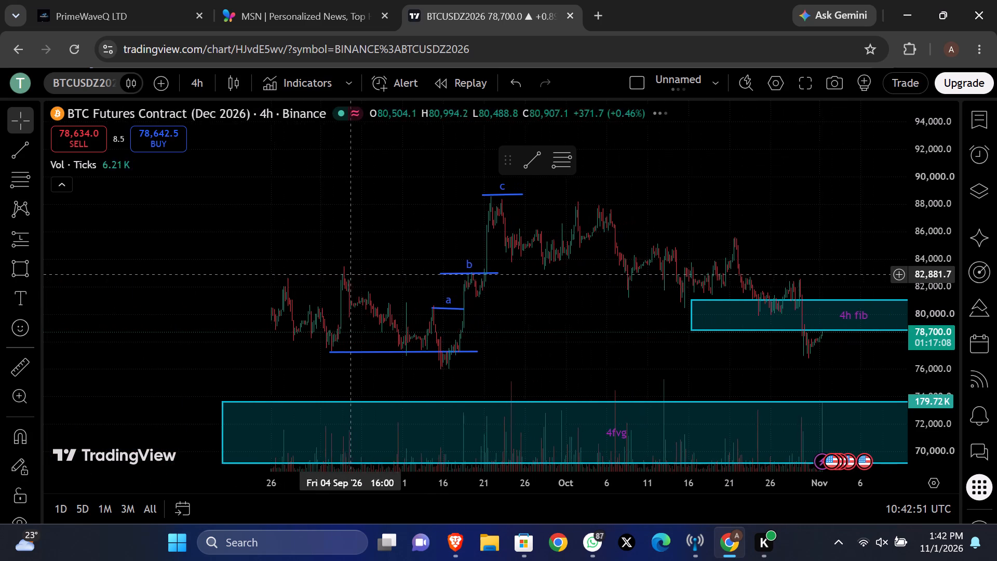
{"action": "scroll", "coordinate": [351, 274], "scroll_direction": "left", "scroll_amount": 1}
{"action": "scroll", "coordinate": [351, 274], "scroll_direction": "up", "scroll_amount": 2}
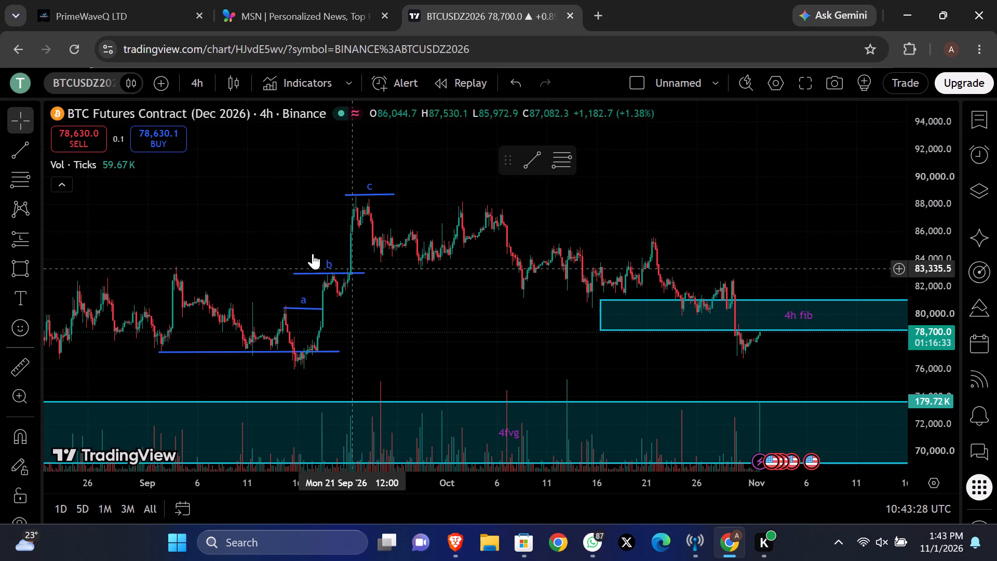
Start a trendline below the late-September lows, from 30 September at about 82,995.
{"action": "left_click", "coordinate": [527, 155]}
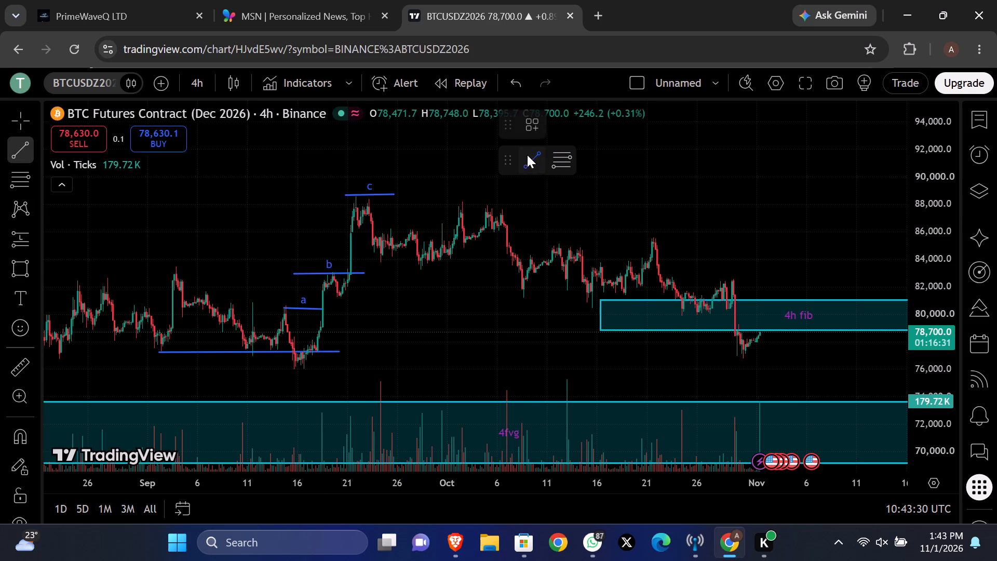
{"action": "left_click", "coordinate": [443, 273]}
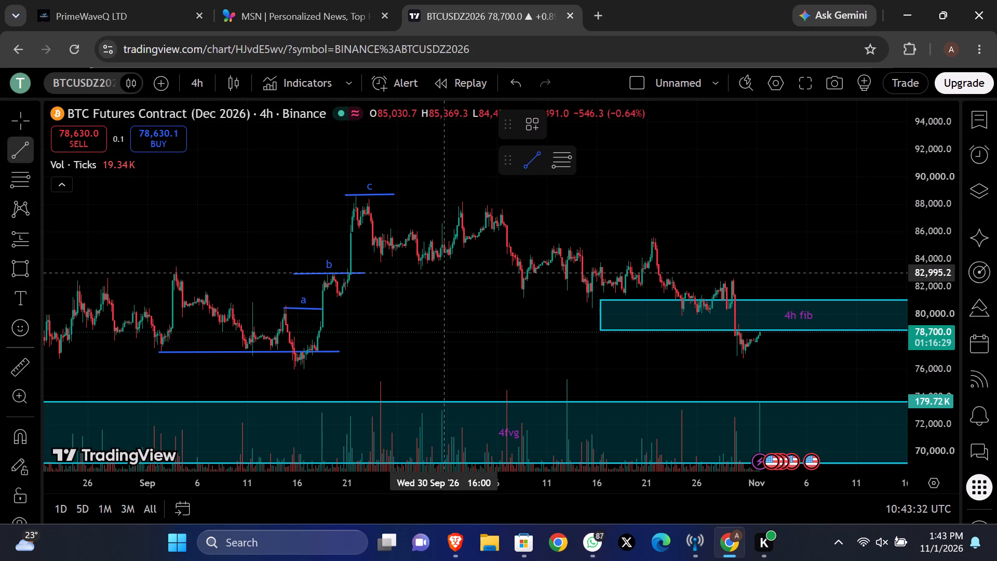
Draw a long, nearly horizontal trendline from 30 September to 8 November, ending at about 82,995, above the "4h fib" zone.
{"action": "left_click", "coordinate": [833, 274]}
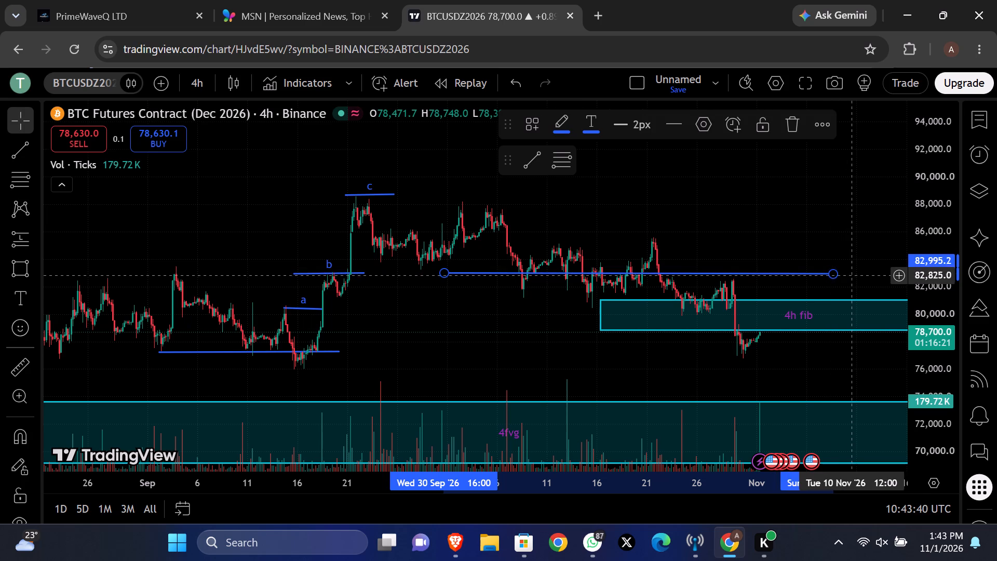
{"action": "left_click", "coordinate": [841, 252]}
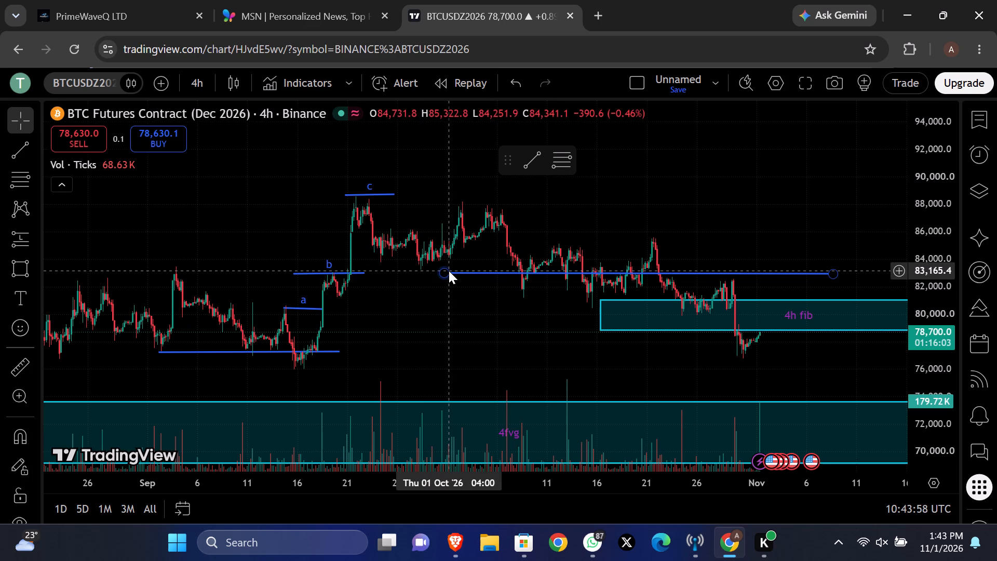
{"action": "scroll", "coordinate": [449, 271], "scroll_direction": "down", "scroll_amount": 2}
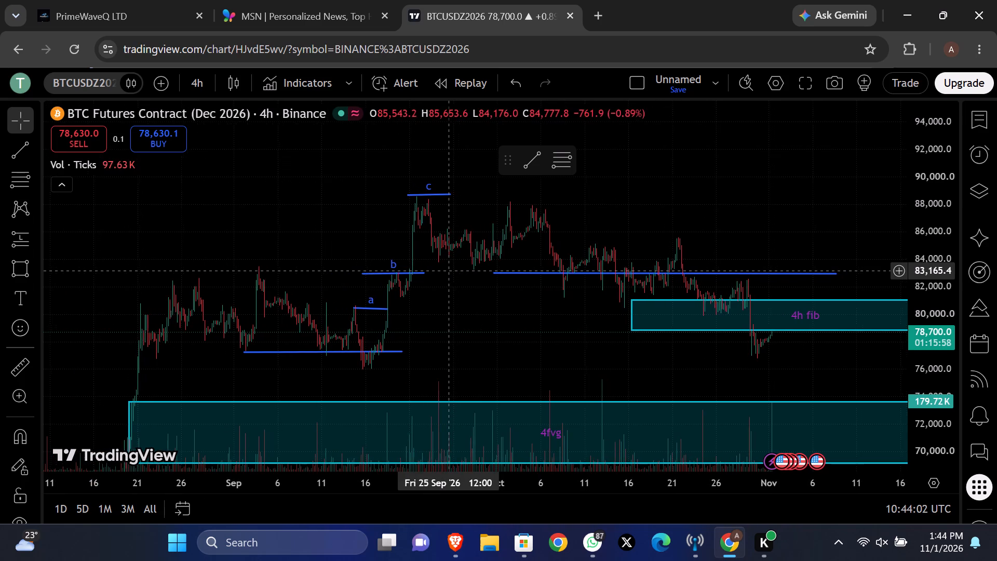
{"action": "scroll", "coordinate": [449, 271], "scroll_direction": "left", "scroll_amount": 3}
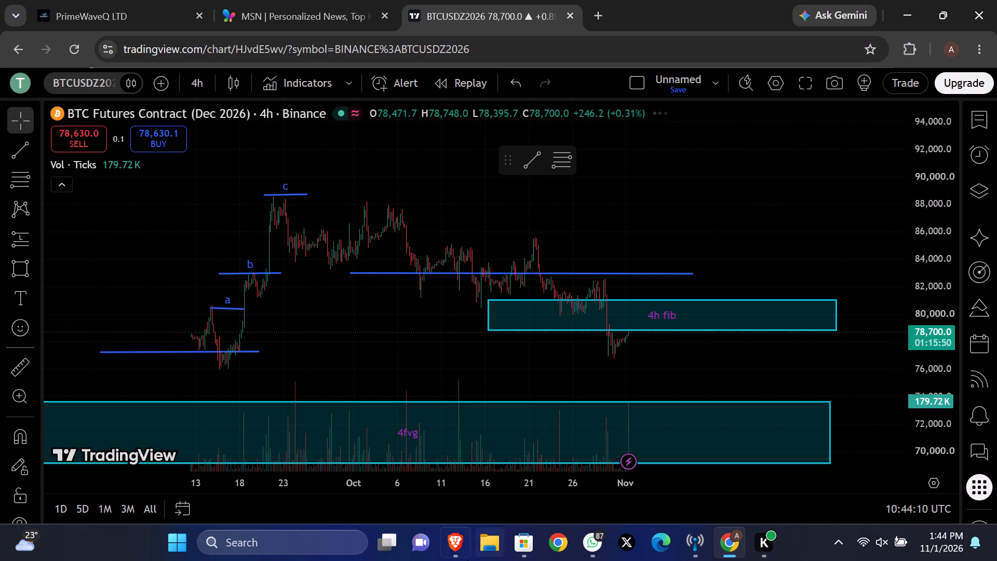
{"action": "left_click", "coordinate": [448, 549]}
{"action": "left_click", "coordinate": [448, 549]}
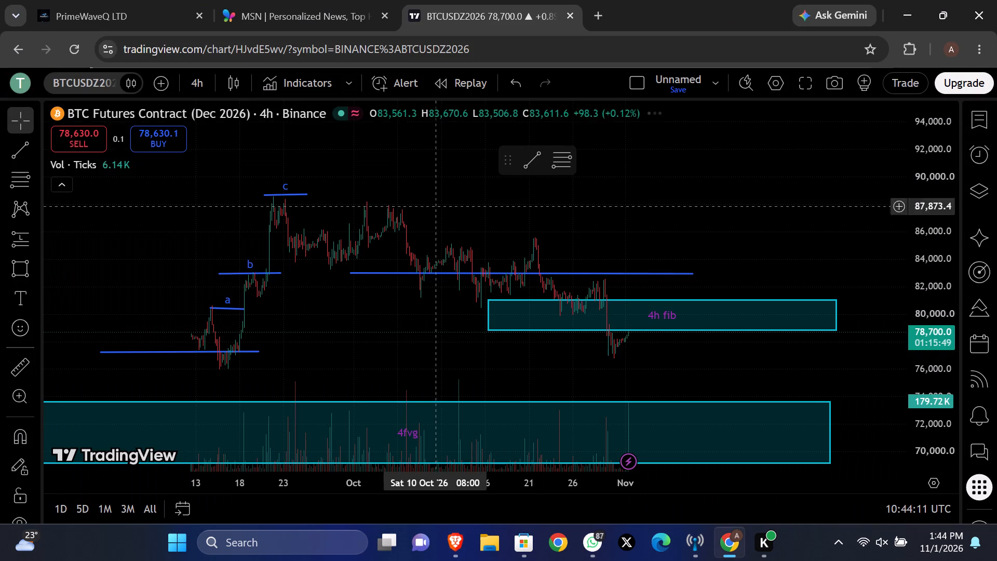
Open a new browser tab and enter "pop" as the start of a search or address.
{"action": "left_click", "coordinate": [598, 9]}
{"action": "type", "text": "pop"}
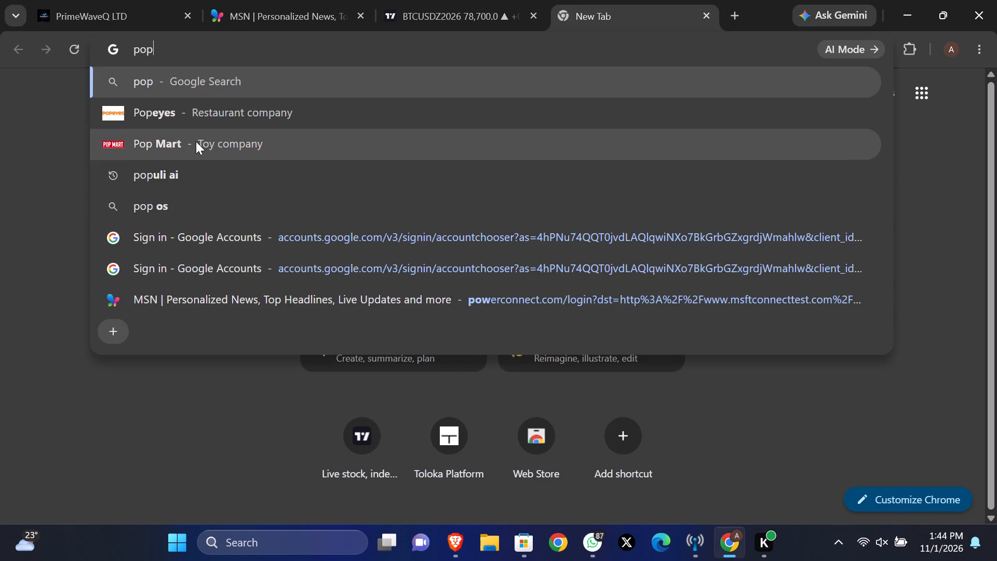
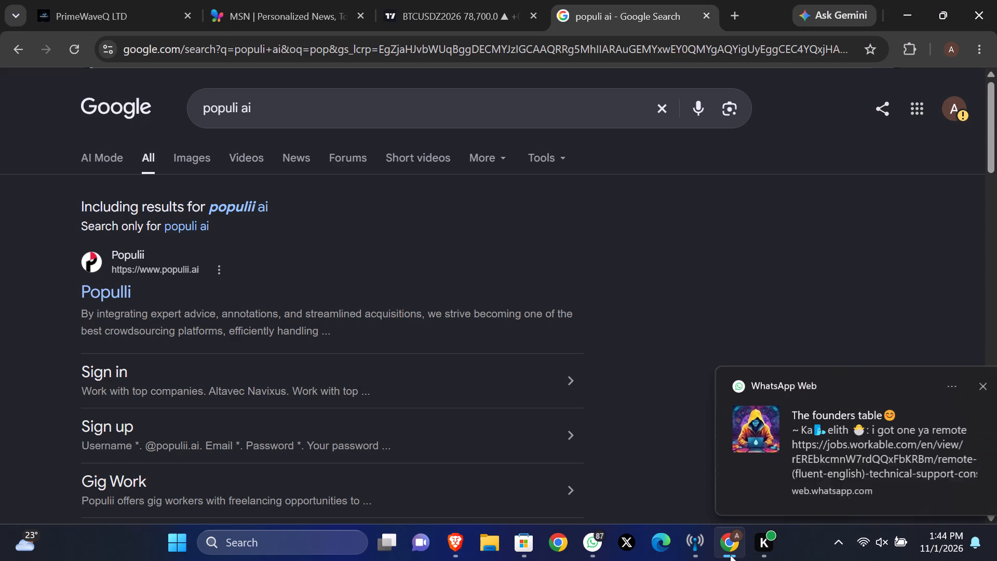
Return from the "populi ai" search results to the 4-hour BTC futures chart and view the marked-up price action.
{"action": "left_click", "coordinate": [475, 11]}
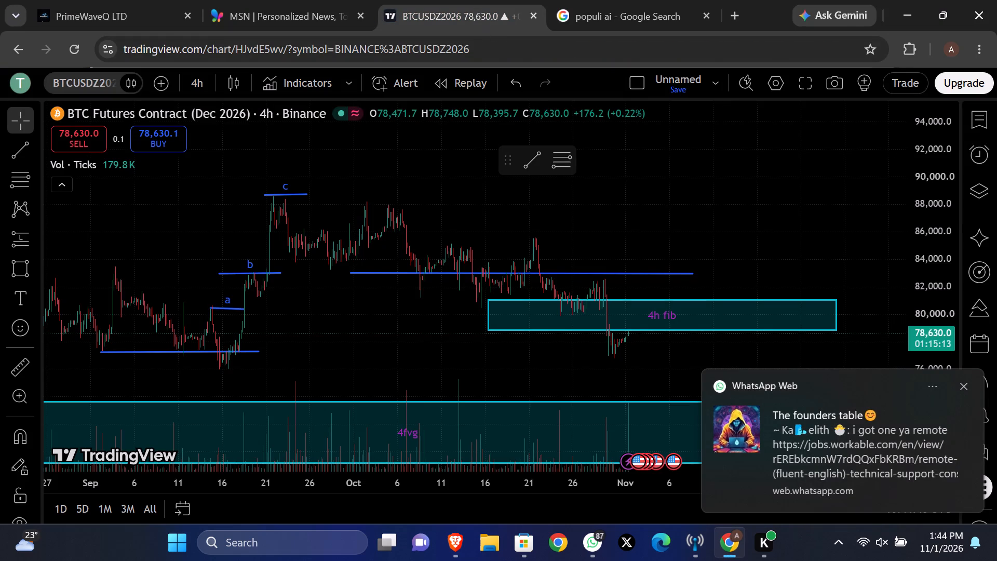
{"action": "scroll", "coordinate": [536, 270], "scroll_direction": "down", "scroll_amount": 1}
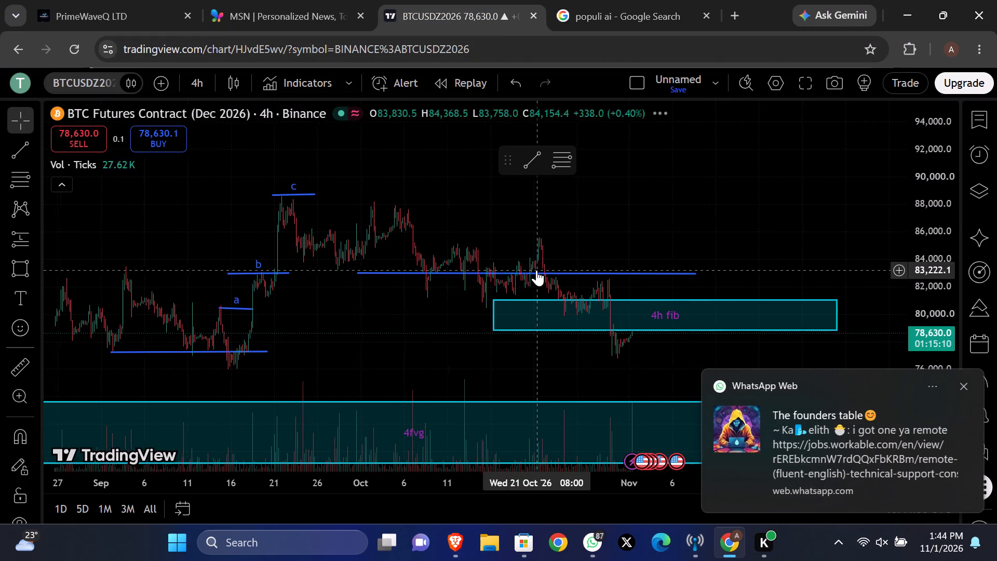
{"action": "scroll", "coordinate": [536, 270], "scroll_direction": "down", "scroll_amount": 1}
{"action": "scroll", "coordinate": [536, 270], "scroll_direction": "up", "scroll_amount": 1}
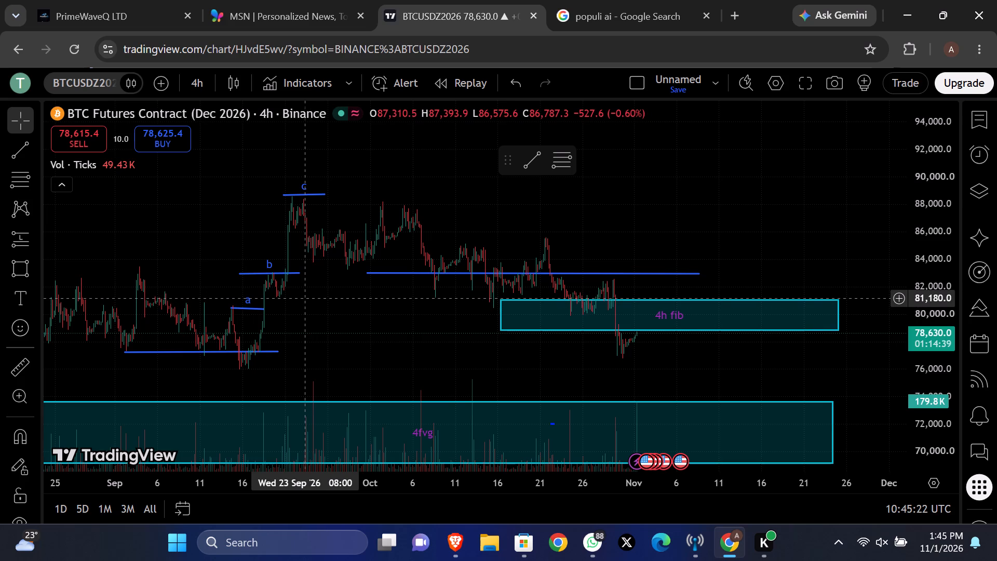
Draw a horizontal trendline from 20 September to 15 October at about 81,180, just above the "4h fib" zone.
{"action": "left_click", "coordinate": [526, 165]}
{"action": "left_click_drag", "start_coordinate": [279, 298], "coordinate": [342, 293]}
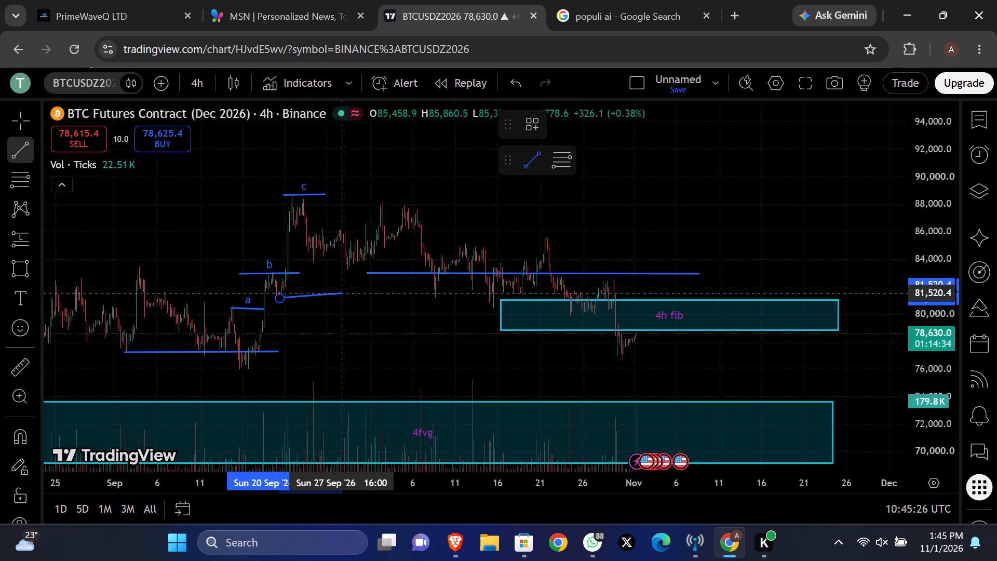
{"action": "left_click_drag", "start_coordinate": [342, 293], "coordinate": [492, 298]}
{"action": "left_click", "coordinate": [492, 298]}
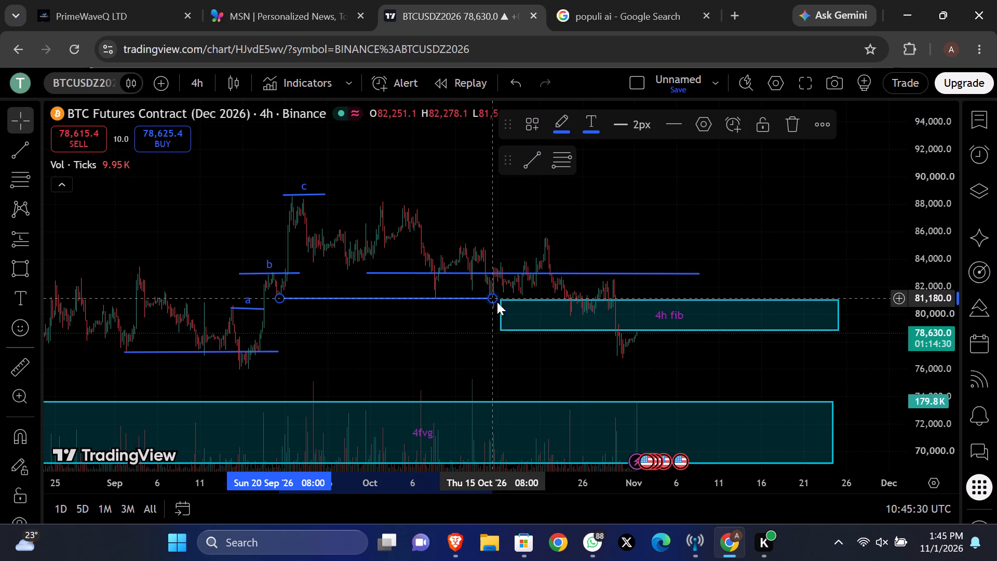
Label the trendline at about 81,180 "bos".
{"action": "left_click", "coordinate": [381, 292]}
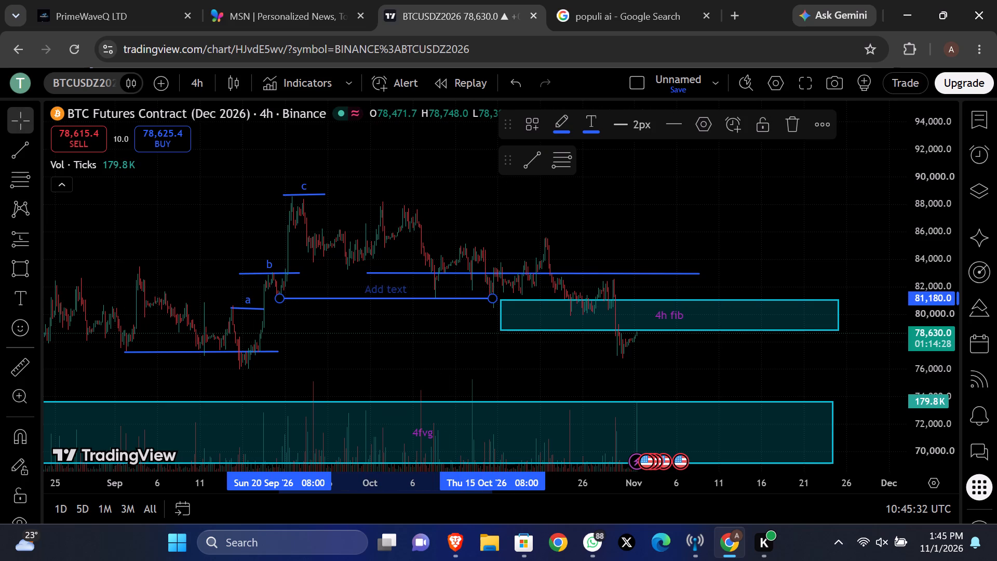
{"action": "type", "text": "bos"}
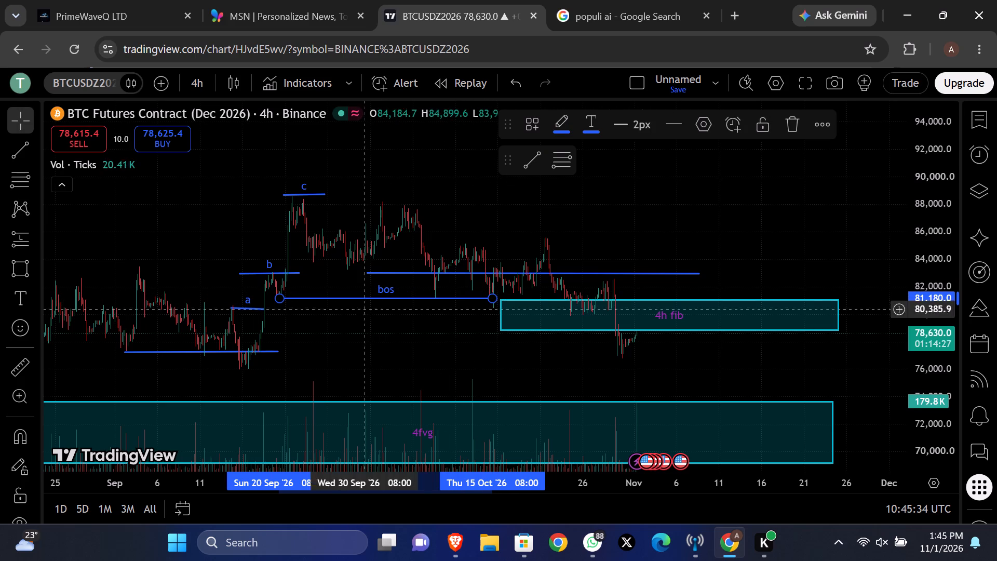
{"action": "left_click", "coordinate": [414, 340]}
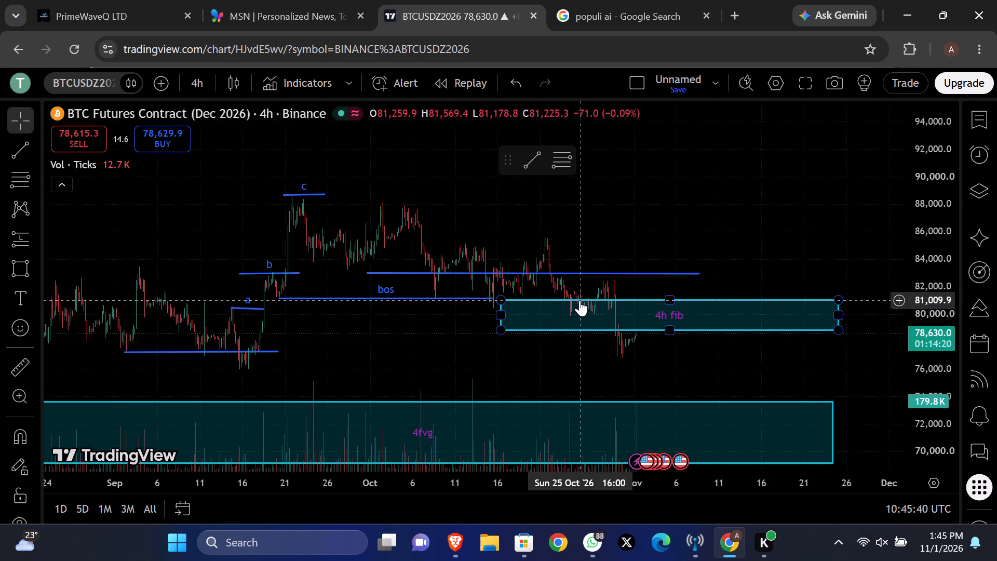
Extend the end of the "bos" trendline from mid-October to 6 November at about 81,309.
{"action": "scroll", "coordinate": [946, 261], "scroll_direction": "up", "scroll_amount": 10}
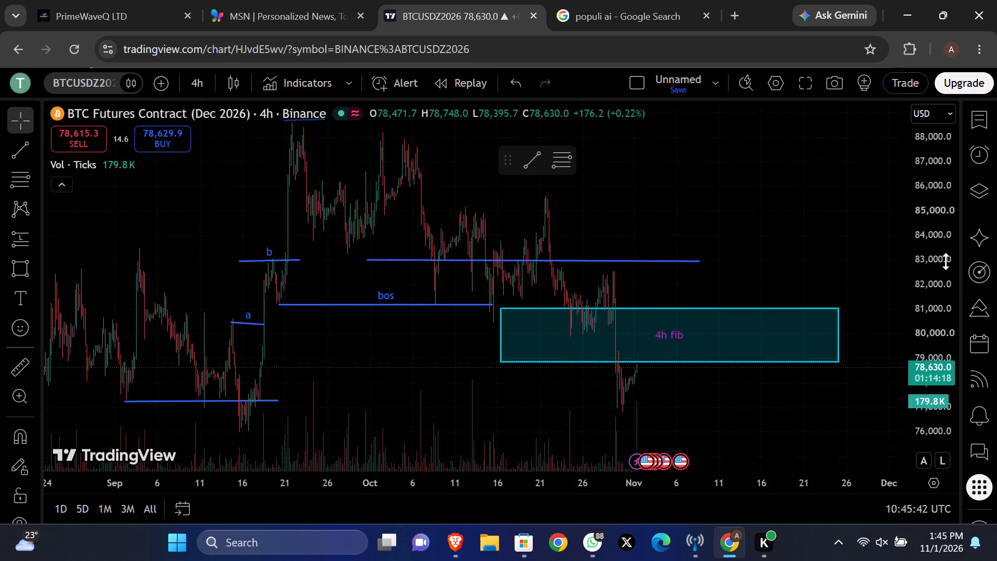
{"action": "scroll", "coordinate": [946, 261], "scroll_direction": "up", "scroll_amount": 9}
{"action": "scroll", "coordinate": [819, 279], "scroll_direction": "up", "scroll_amount": 5}
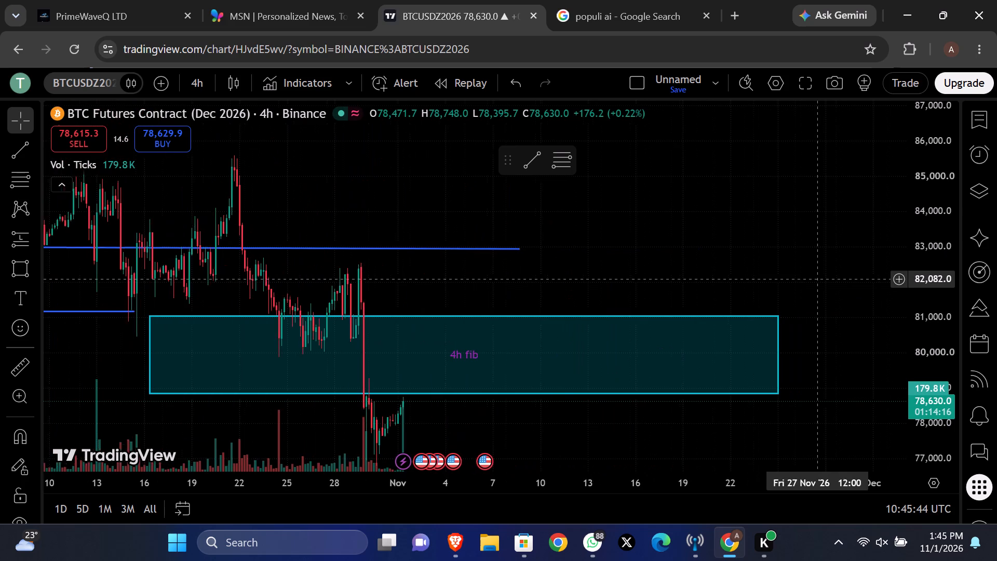
{"action": "scroll", "coordinate": [684, 278], "scroll_direction": "right", "scroll_amount": 1}
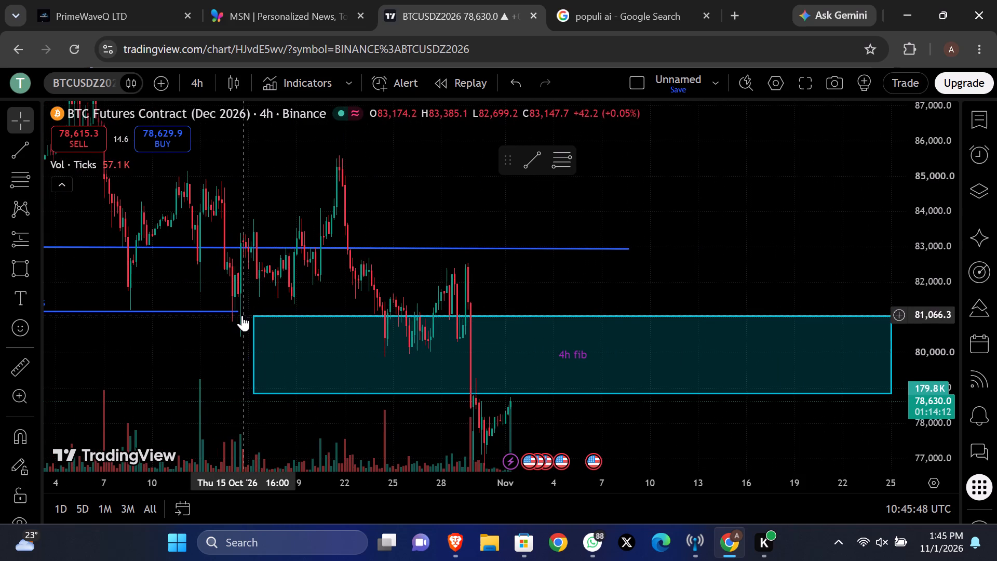
{"action": "left_click_drag", "start_coordinate": [238, 312], "coordinate": [424, 308]}
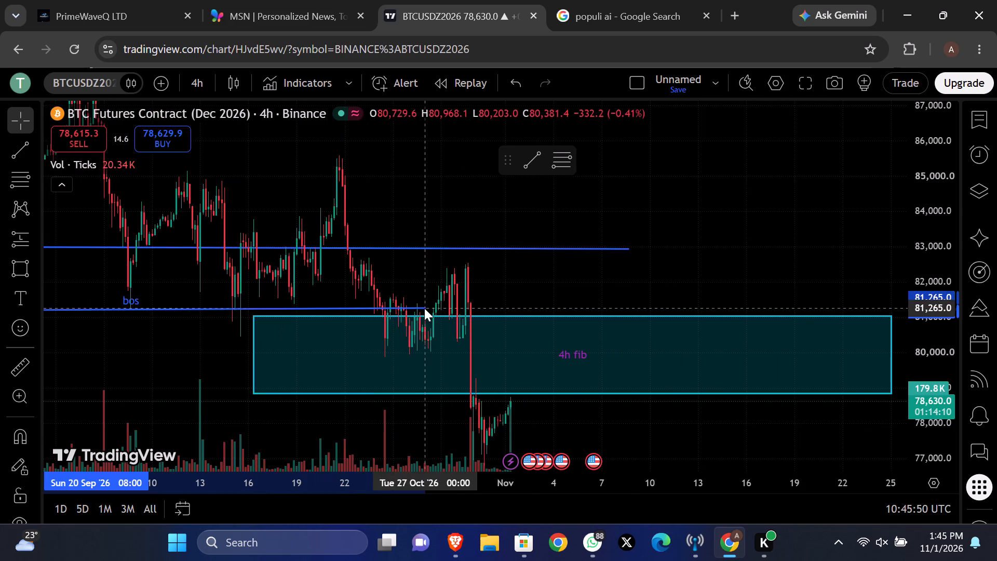
{"action": "left_click_drag", "start_coordinate": [424, 308], "coordinate": [588, 306]}
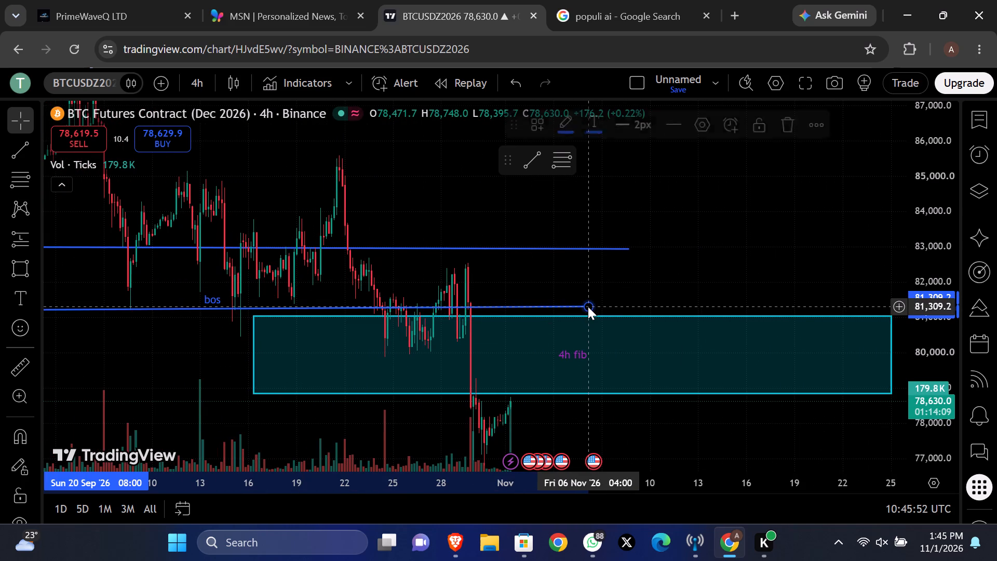
{"action": "left_click", "coordinate": [588, 306]}
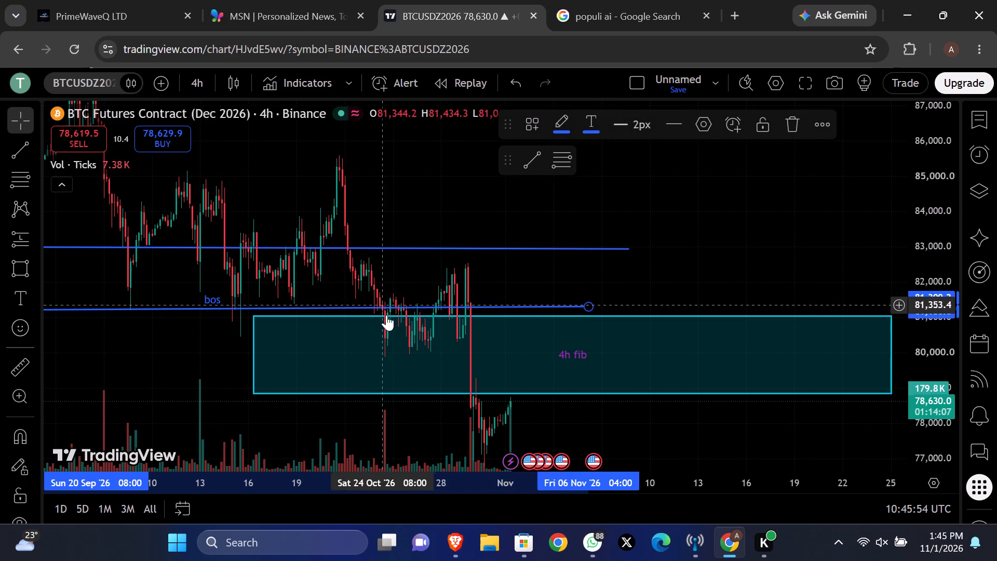
{"action": "left_click", "coordinate": [385, 308]}
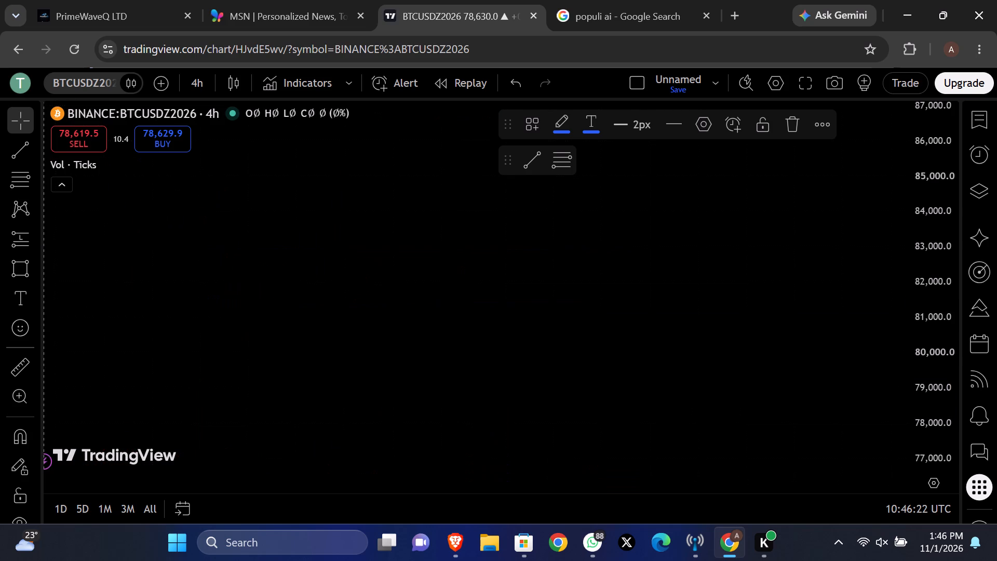
Add the Long position and Short position tools to the favourite drawing tools.
{"action": "scroll", "coordinate": [452, 325], "scroll_direction": "up", "scroll_amount": 2}
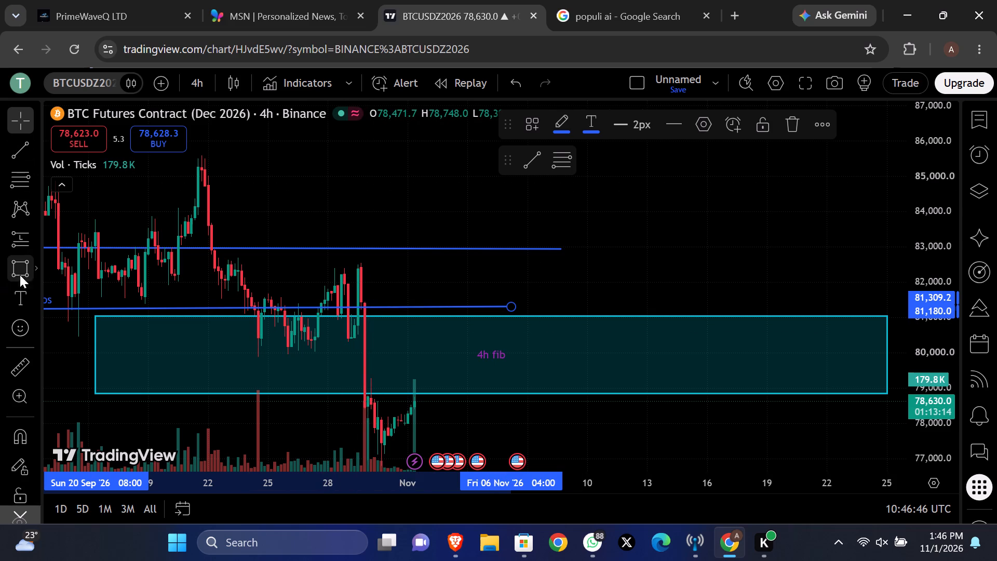
{"action": "left_click", "coordinate": [35, 237]}
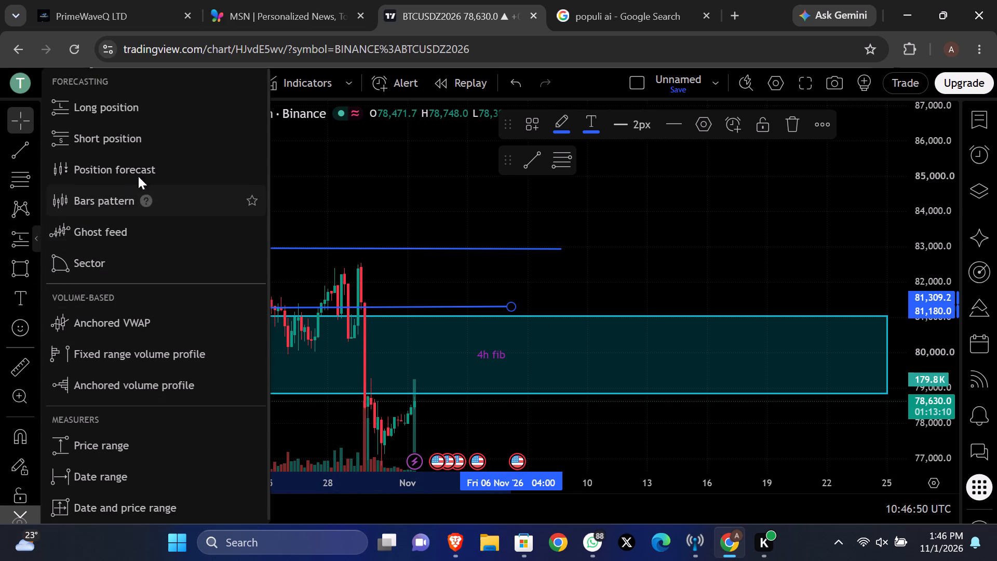
{"action": "left_click", "coordinate": [253, 109]}
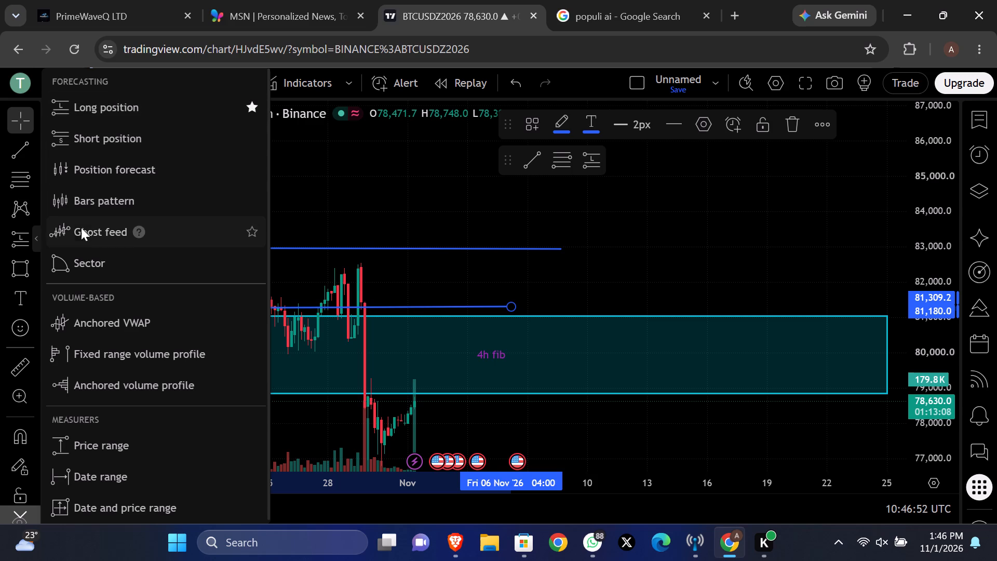
{"action": "left_click", "coordinate": [250, 137]}
Place a short position on the late-October drop, starting 30 October, with entry at about 80,404 and stop at about 82,165.
{"action": "left_click", "coordinate": [620, 157]}
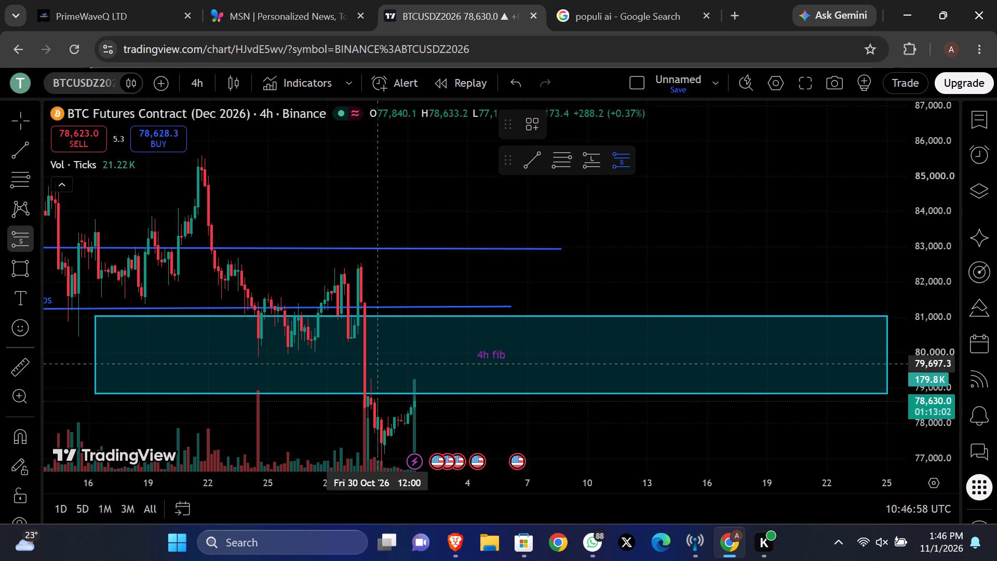
{"action": "left_click_drag", "start_coordinate": [368, 338], "coordinate": [436, 354]}
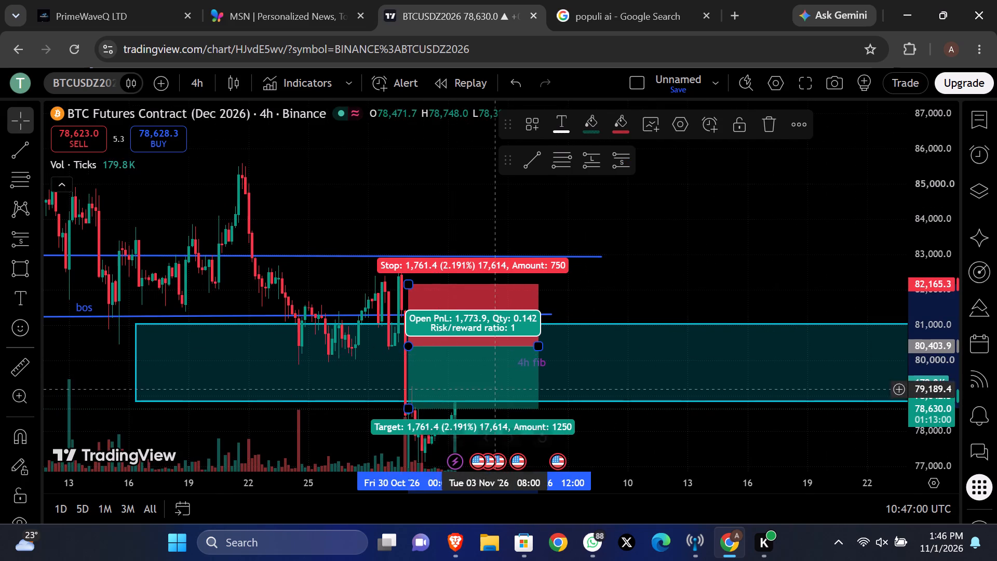
Lower the short position's target to about 77,246, near the recent swing low.
{"action": "scroll", "coordinate": [609, 409], "scroll_direction": "down", "scroll_amount": 1}
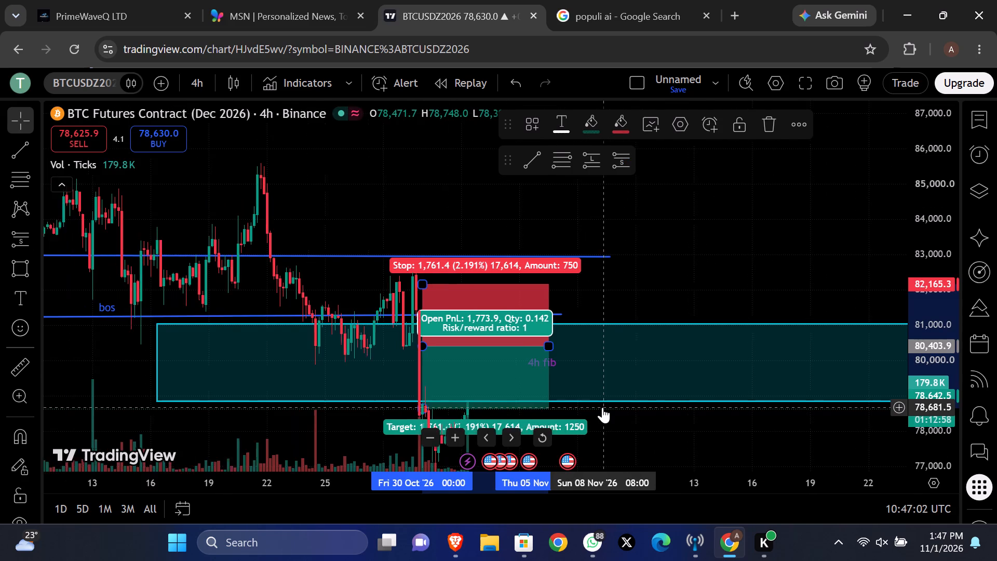
{"action": "scroll", "coordinate": [602, 407], "scroll_direction": "down", "scroll_amount": 1}
{"action": "scroll", "coordinate": [793, 371], "scroll_direction": "up", "scroll_amount": 2}
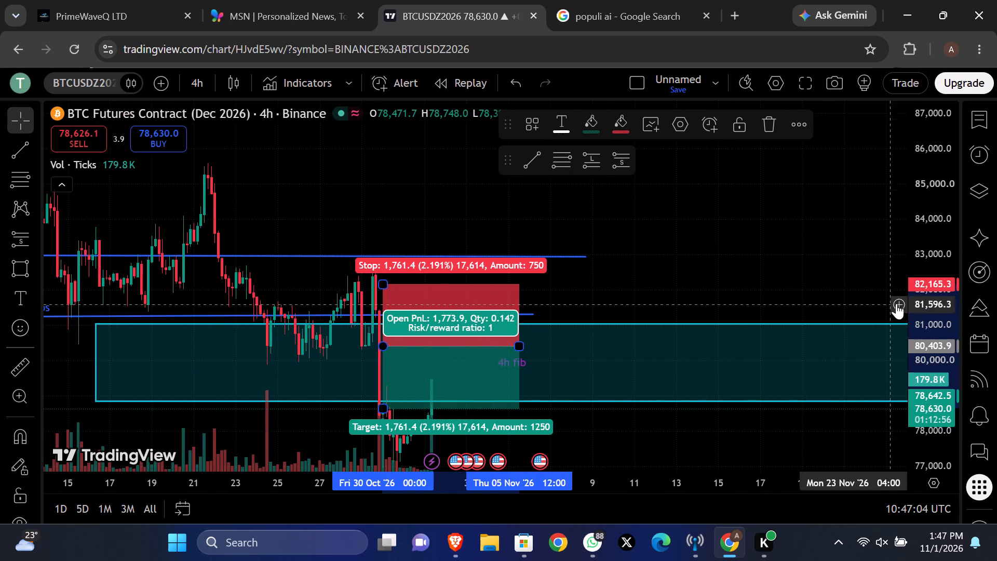
{"action": "scroll", "coordinate": [782, 258], "scroll_direction": "up", "scroll_amount": 1}
{"action": "left_click_drag", "start_coordinate": [782, 255], "coordinate": [788, 181]}
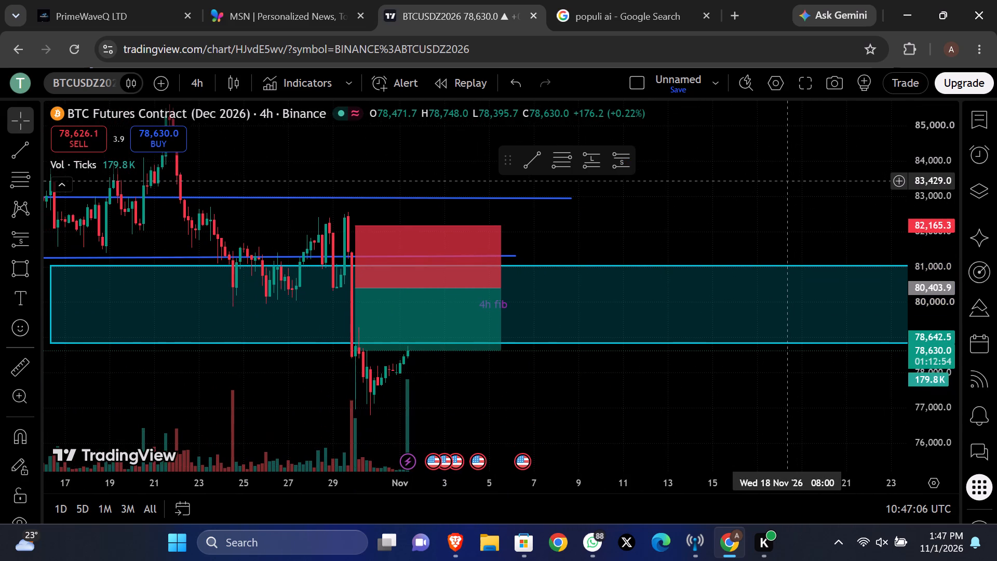
{"action": "left_click_drag", "start_coordinate": [788, 181], "coordinate": [795, 153]}
{"action": "scroll", "coordinate": [659, 336], "scroll_direction": "down", "scroll_amount": 3}
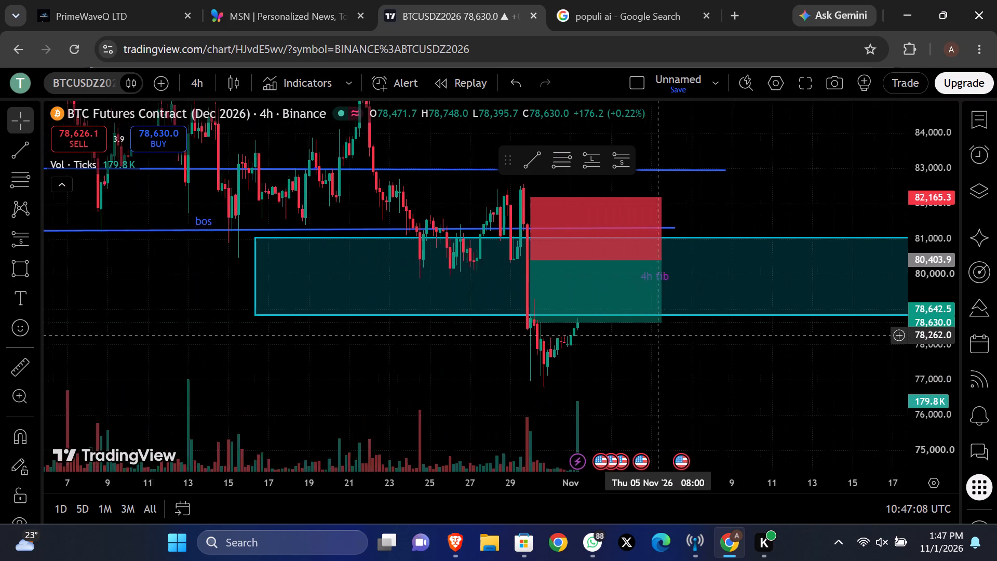
{"action": "scroll", "coordinate": [659, 336], "scroll_direction": "down", "scroll_amount": 3}
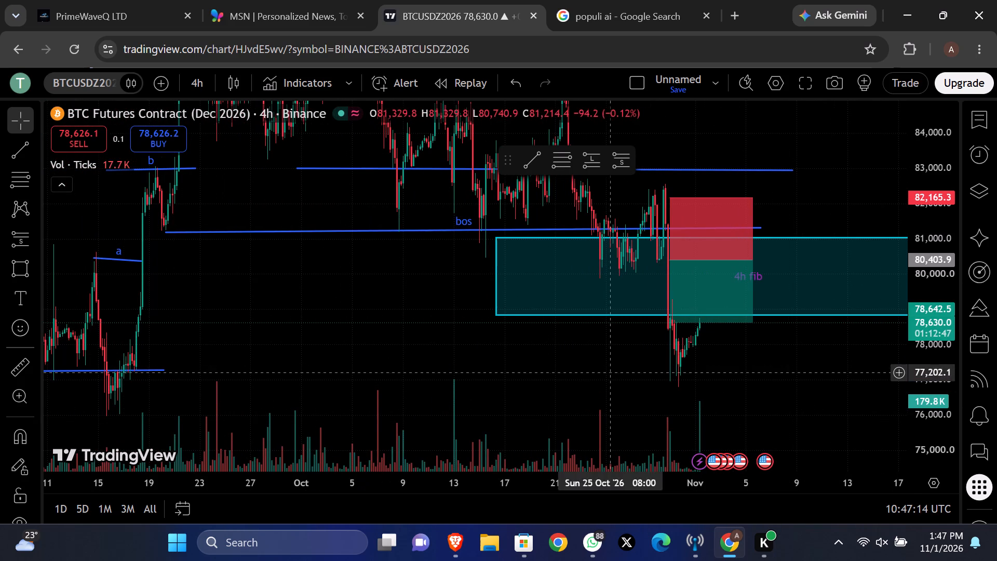
{"action": "left_click_drag", "start_coordinate": [670, 318], "coordinate": [672, 359]}
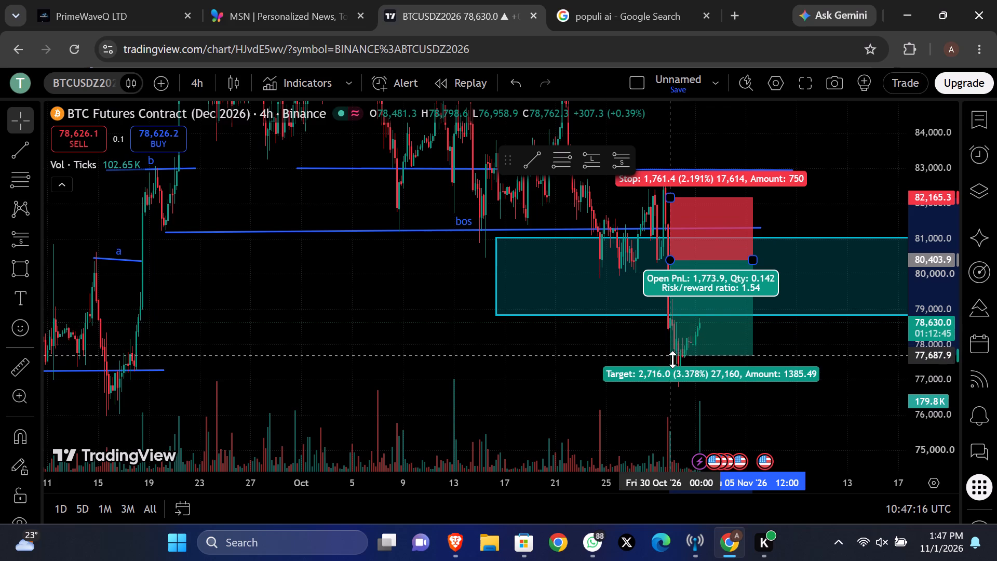
{"action": "left_click_drag", "start_coordinate": [672, 359], "coordinate": [675, 371]}
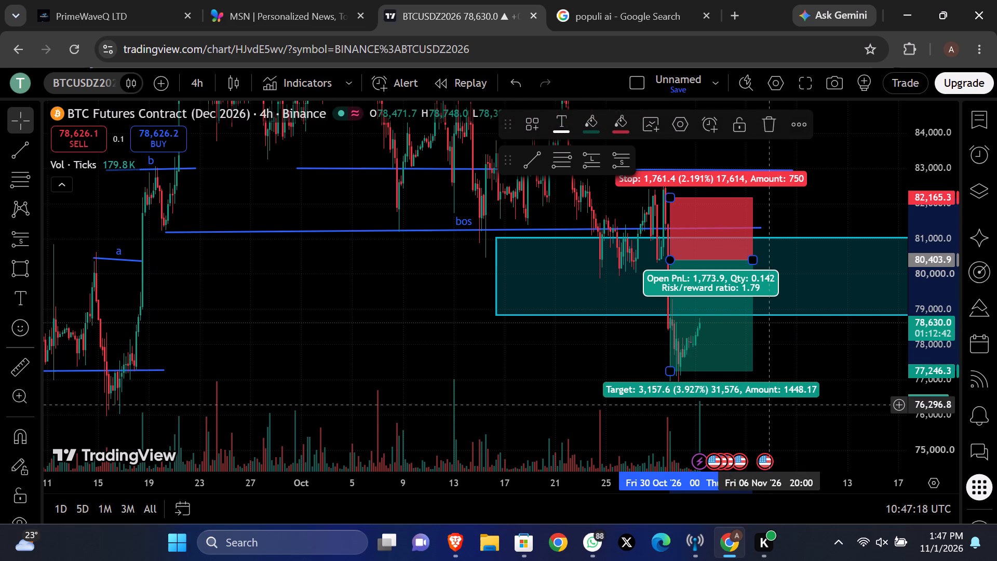
{"action": "left_click", "coordinate": [815, 423]}
Save the unnamed chart layout.
{"action": "scroll", "coordinate": [630, 410], "scroll_direction": "left", "scroll_amount": 1}
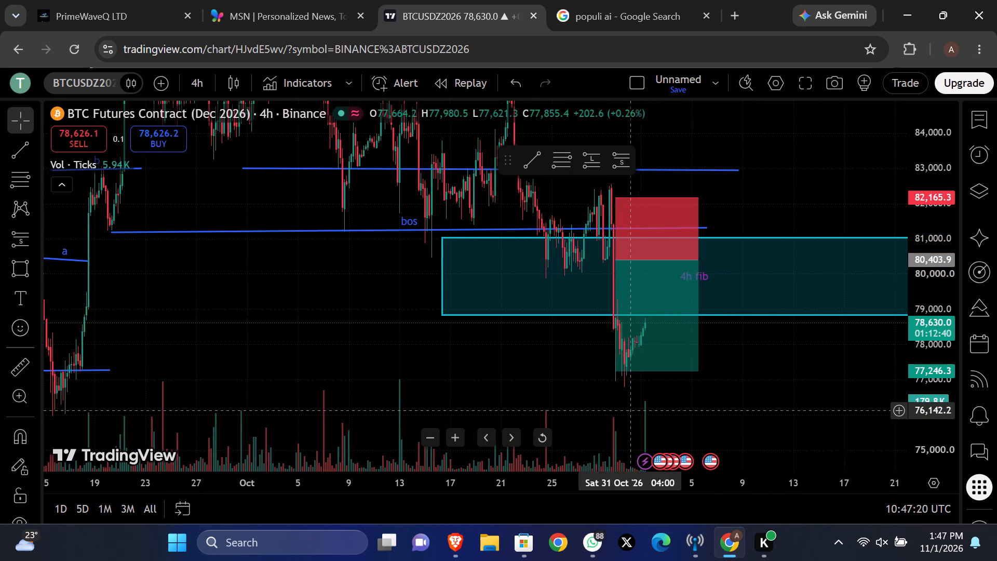
{"action": "scroll", "coordinate": [630, 410], "scroll_direction": "left", "scroll_amount": 1}
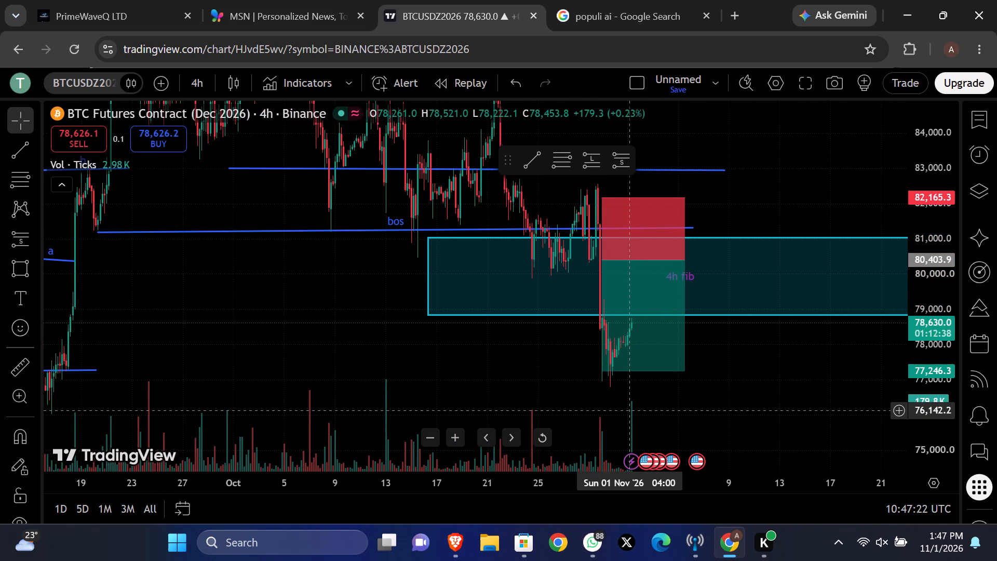
{"action": "scroll", "coordinate": [630, 410], "scroll_direction": "left", "scroll_amount": 1}
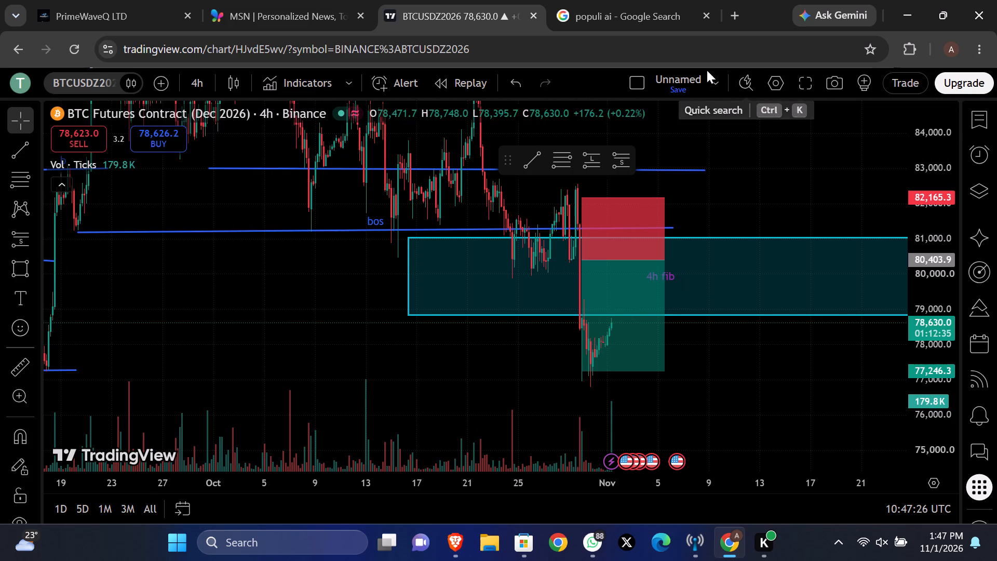
{"action": "left_click", "coordinate": [676, 88]}
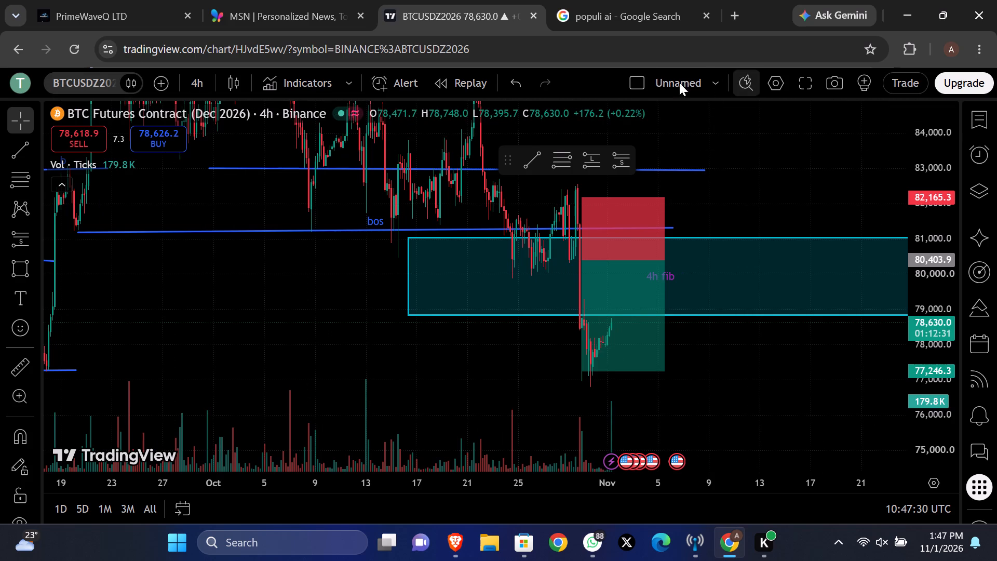
{"action": "left_click", "coordinate": [634, 82]}
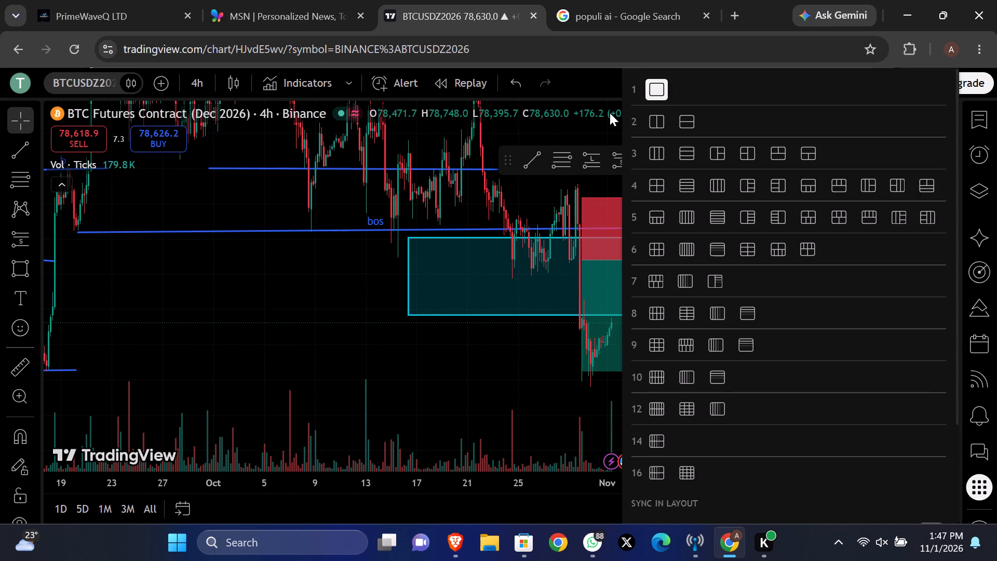
{"action": "left_click", "coordinate": [585, 76]}
Search the symbols for "eth" and switch the chart to Binance's ETHUSD futures contract.
{"action": "left_click", "coordinate": [82, 88]}
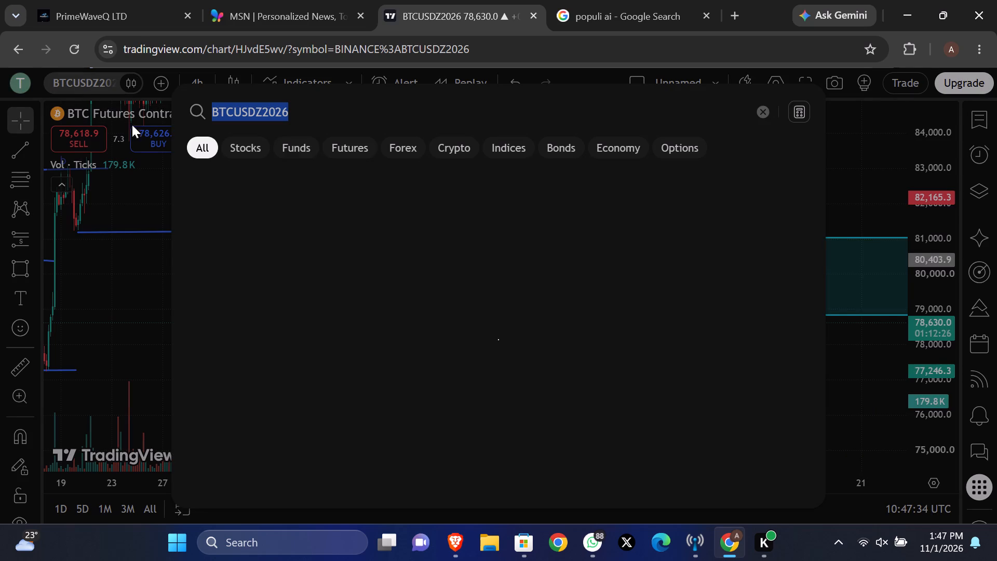
{"action": "type", "text": "eth"}
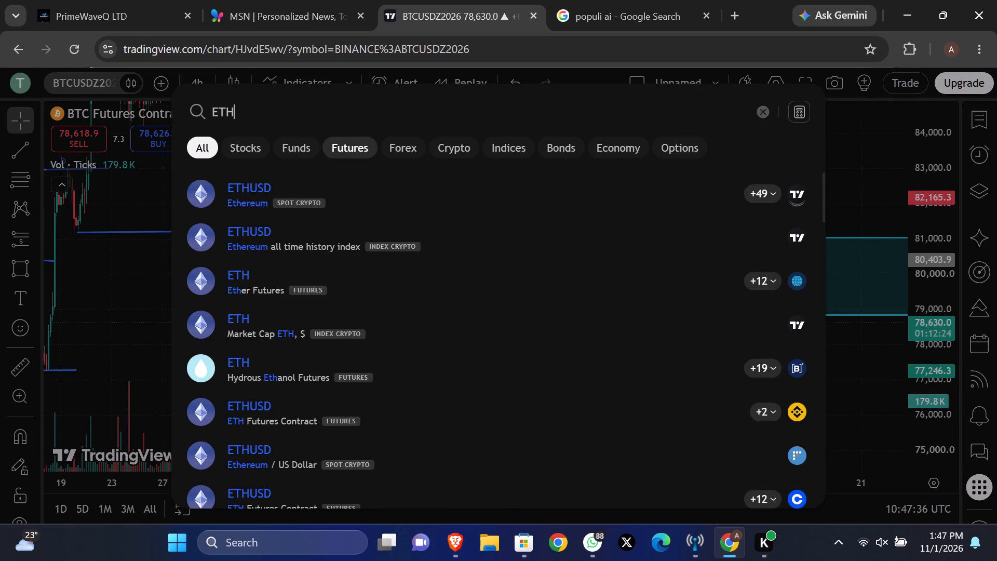
{"action": "left_click", "coordinate": [393, 413]}
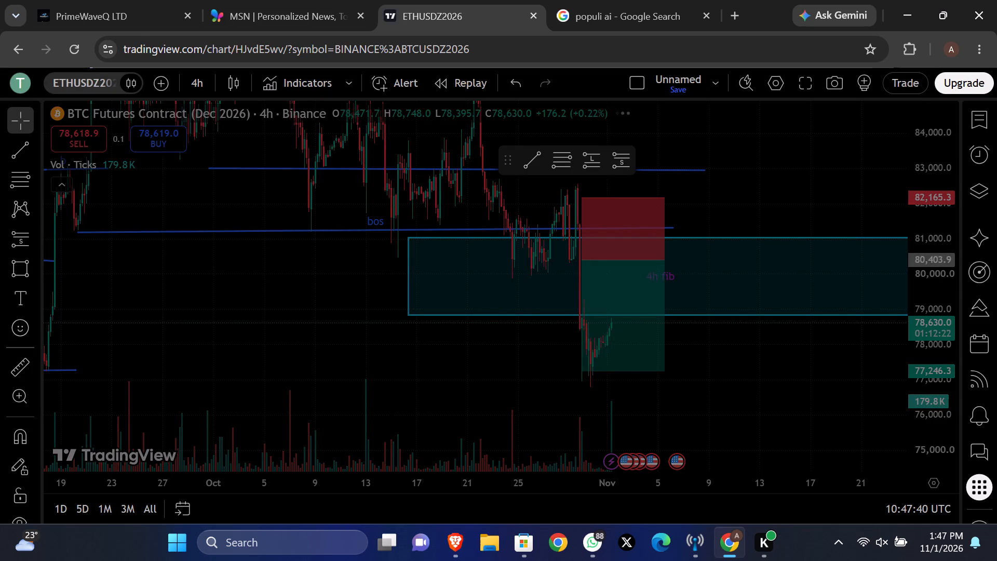
Set the ETH futures chart's interval to one day.
{"action": "scroll", "coordinate": [624, 341], "scroll_direction": "down", "scroll_amount": 5}
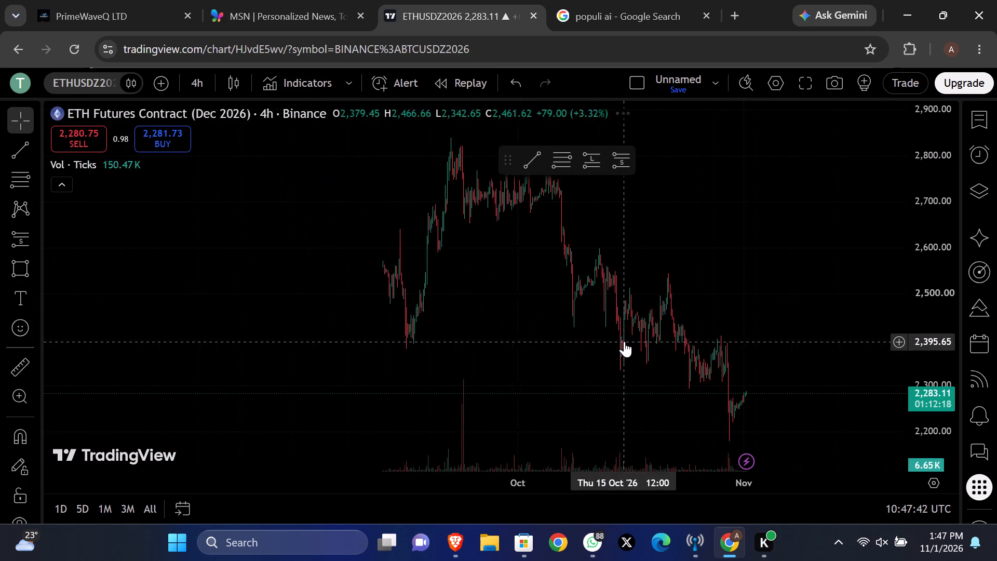
{"action": "left_click", "coordinate": [199, 88]}
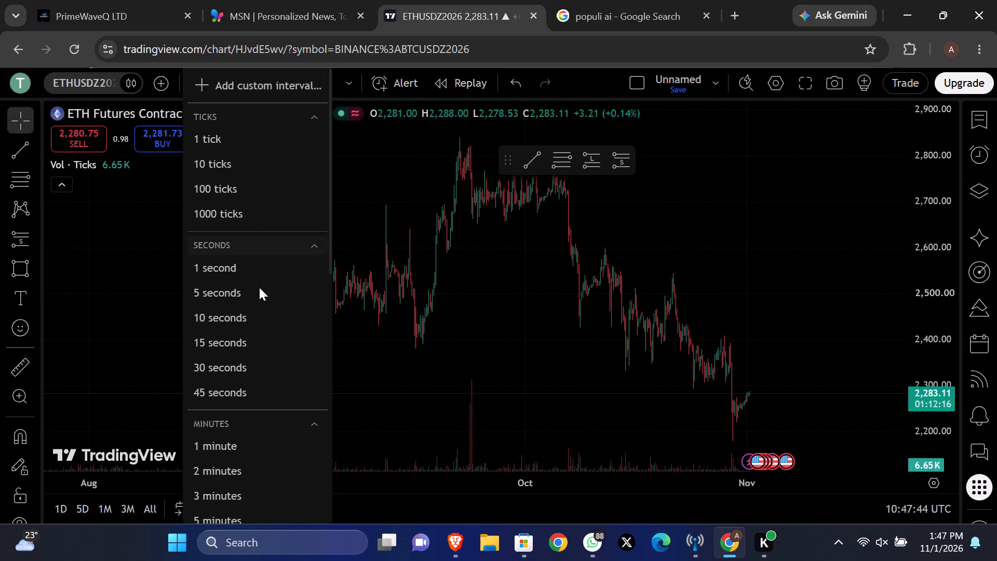
{"action": "scroll", "coordinate": [259, 287], "scroll_direction": "down", "scroll_amount": 5}
{"action": "left_click", "coordinate": [215, 359]}
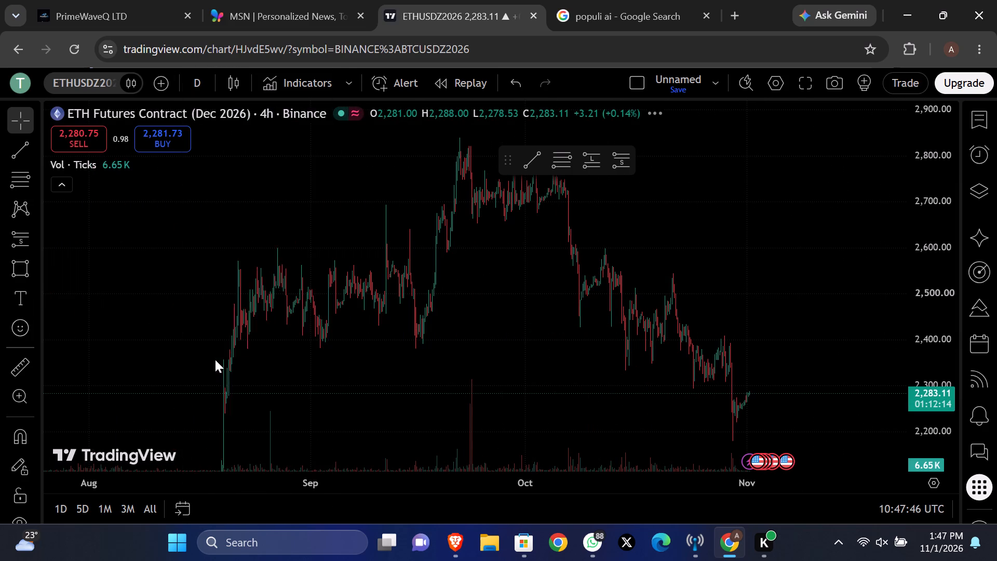
Examine the daily ETH futures price action from July to November, including the rise to the September high and the October decline.
{"action": "scroll", "coordinate": [925, 305], "scroll_direction": "up", "scroll_amount": 3}
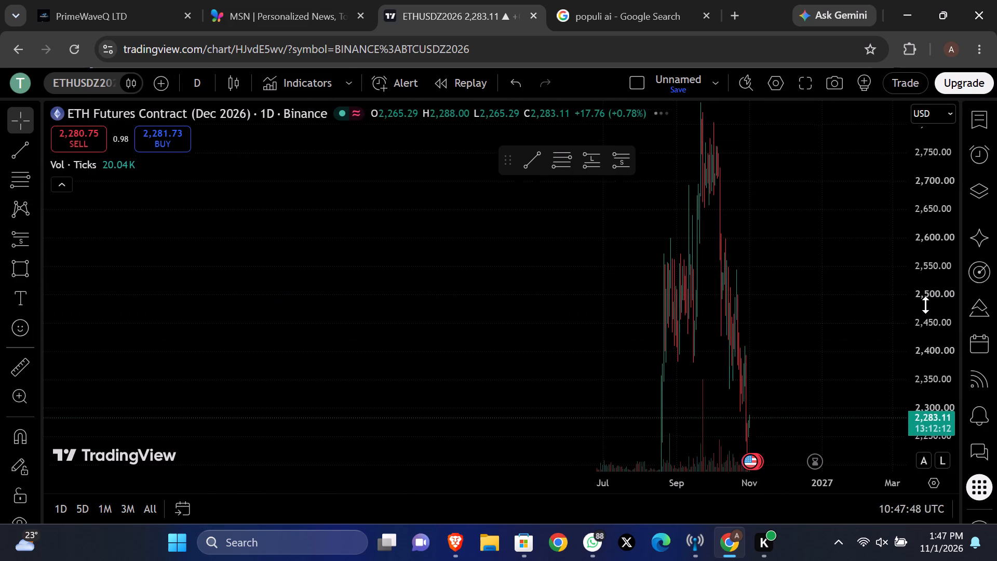
{"action": "scroll", "coordinate": [925, 305], "scroll_direction": "up", "scroll_amount": 3}
{"action": "scroll", "coordinate": [925, 305], "scroll_direction": "down", "scroll_amount": 7}
{"action": "scroll", "coordinate": [654, 342], "scroll_direction": "up", "scroll_amount": 5}
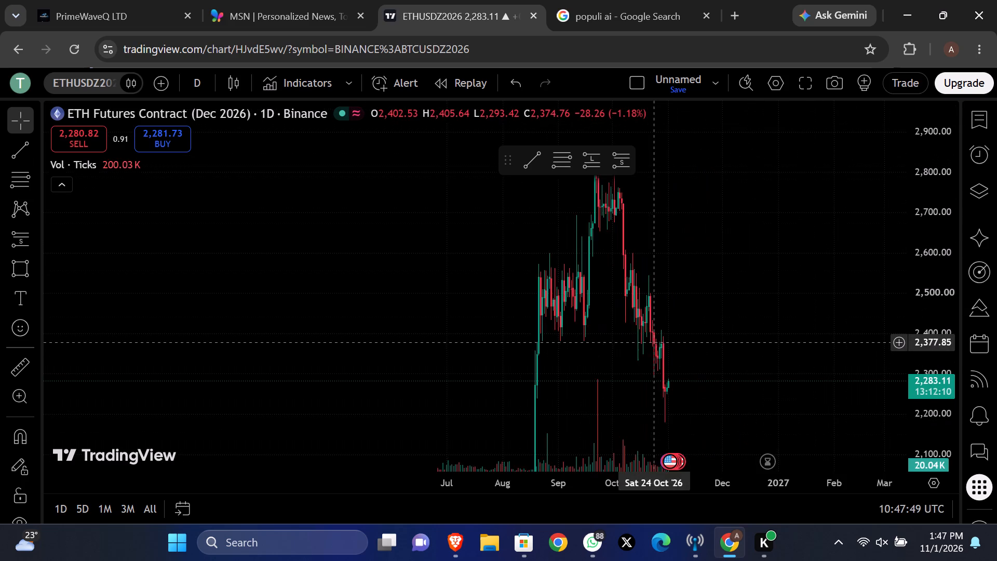
{"action": "scroll", "coordinate": [654, 342], "scroll_direction": "up", "scroll_amount": 6}
{"action": "scroll", "coordinate": [736, 336], "scroll_direction": "down", "scroll_amount": 1}
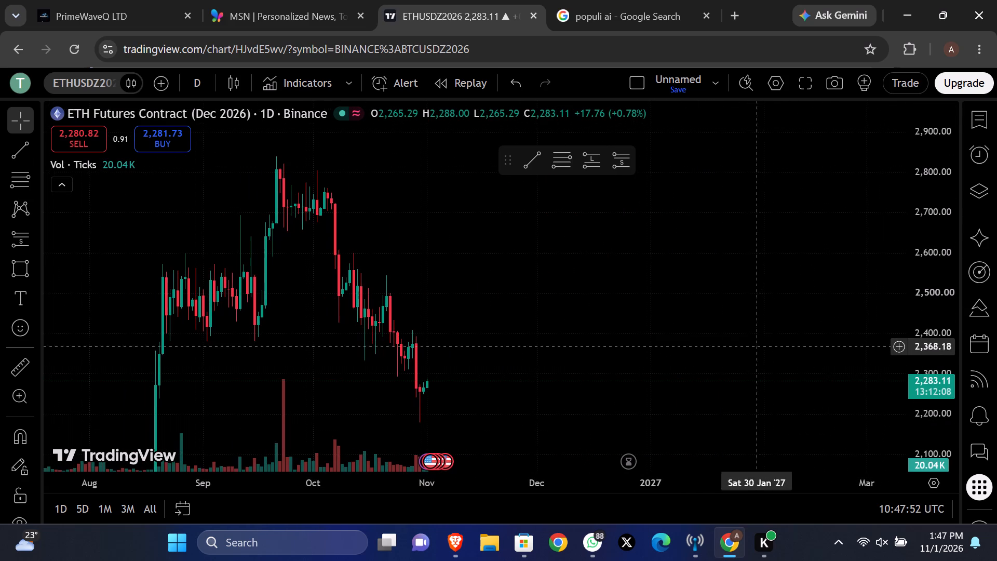
{"action": "left_click", "coordinate": [767, 354]}
{"action": "scroll", "coordinate": [767, 354], "scroll_direction": "down", "scroll_amount": 2}
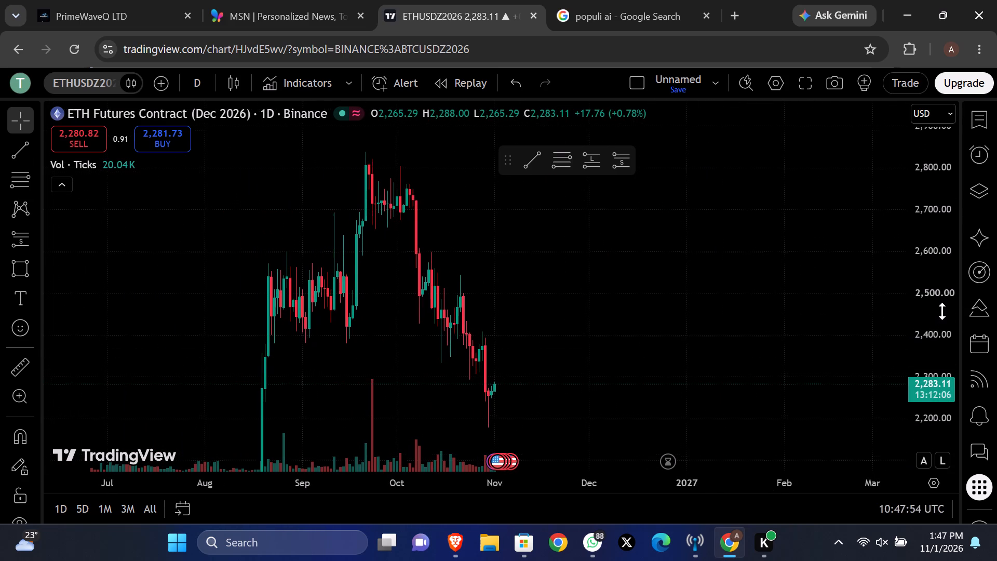
{"action": "scroll", "coordinate": [942, 311], "scroll_direction": "down", "scroll_amount": 10}
{"action": "left_click", "coordinate": [493, 355]}
{"action": "scroll", "coordinate": [493, 355], "scroll_direction": "right", "scroll_amount": 1}
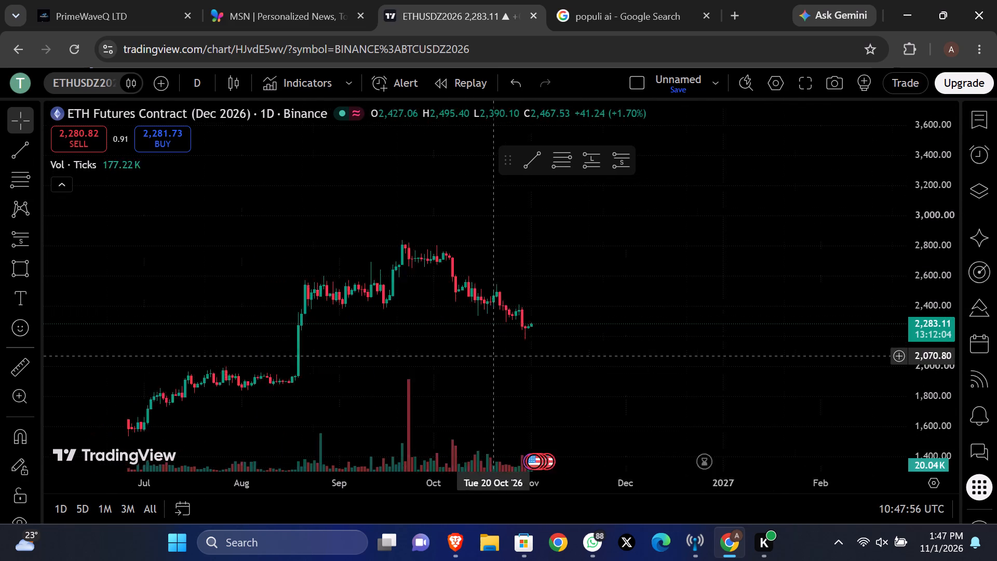
{"action": "scroll", "coordinate": [493, 355], "scroll_direction": "right", "scroll_amount": 1}
{"action": "scroll", "coordinate": [493, 355], "scroll_direction": "up", "scroll_amount": 3}
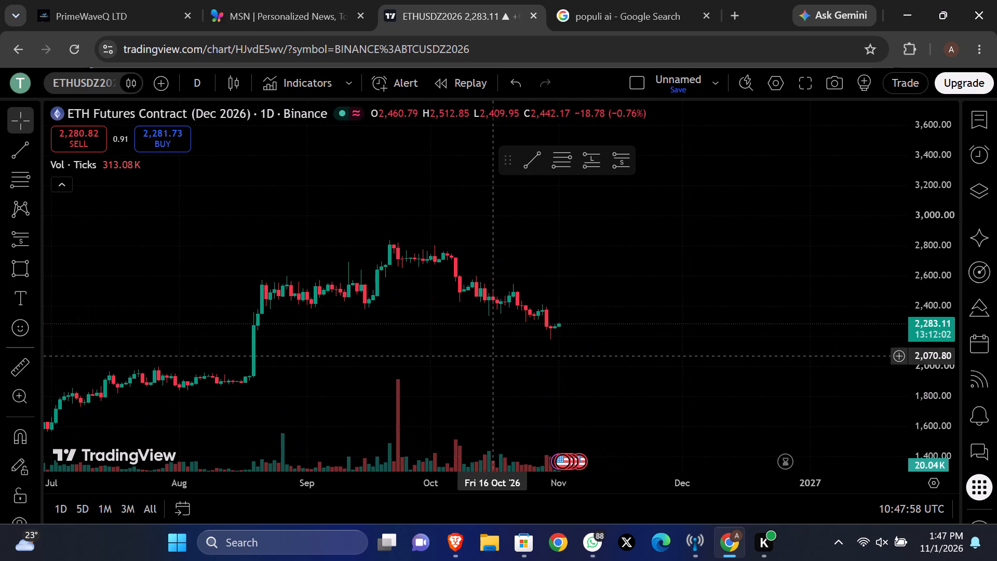
{"action": "scroll", "coordinate": [599, 339], "scroll_direction": "down", "scroll_amount": 3}
{"action": "scroll", "coordinate": [599, 339], "scroll_direction": "up", "scroll_amount": 1}
{"action": "scroll", "coordinate": [599, 339], "scroll_direction": "down", "scroll_amount": 1}
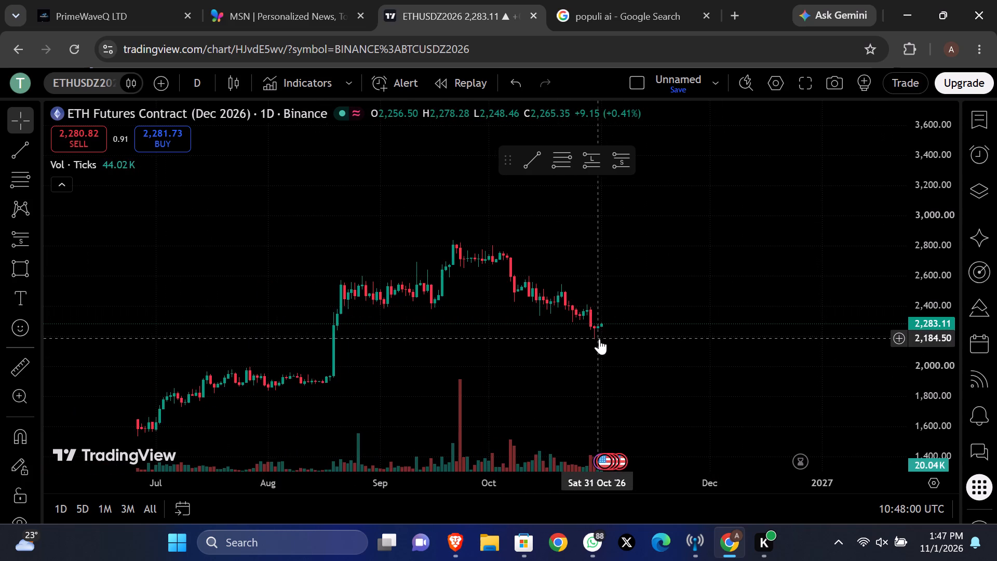
{"action": "scroll", "coordinate": [599, 339], "scroll_direction": "down", "scroll_amount": 1}
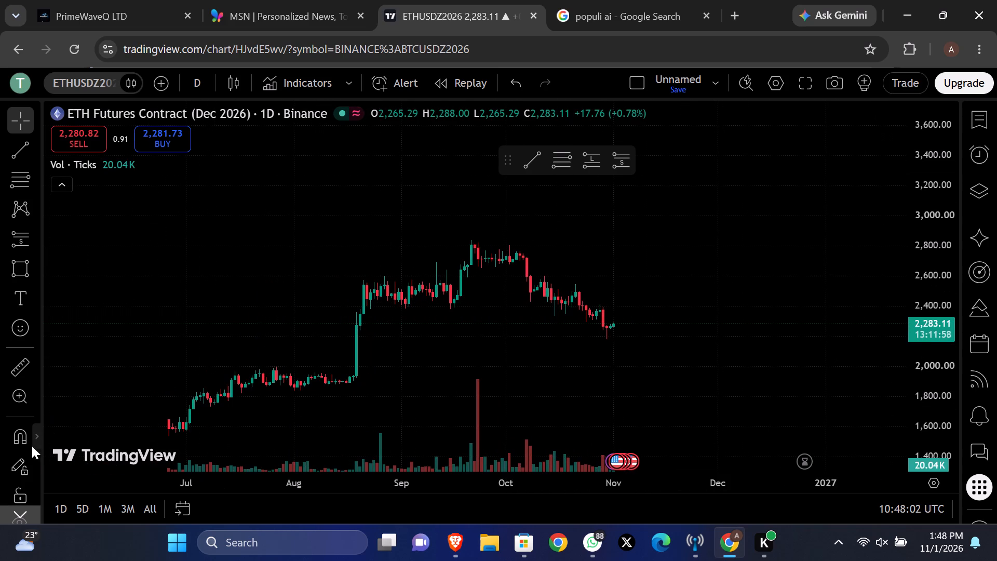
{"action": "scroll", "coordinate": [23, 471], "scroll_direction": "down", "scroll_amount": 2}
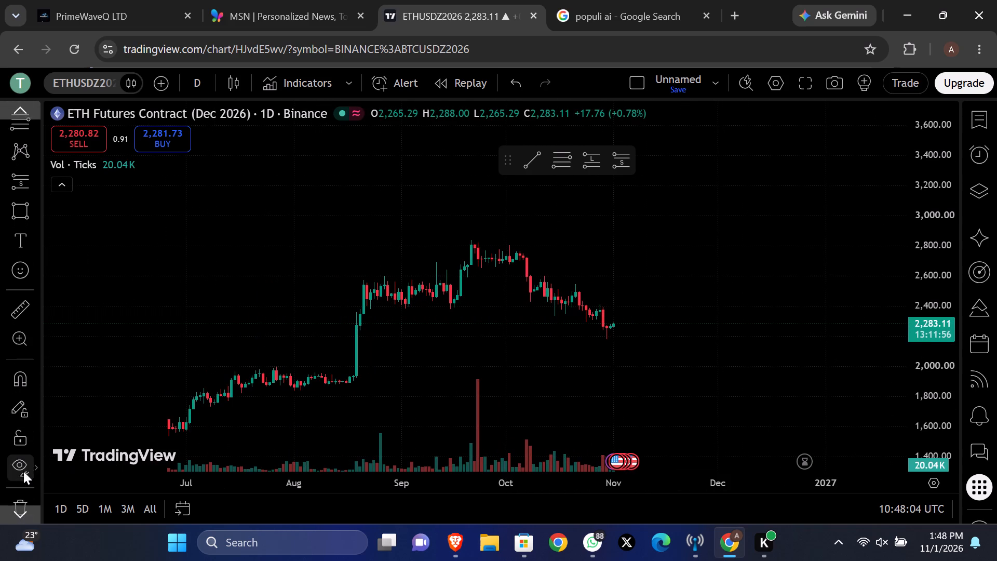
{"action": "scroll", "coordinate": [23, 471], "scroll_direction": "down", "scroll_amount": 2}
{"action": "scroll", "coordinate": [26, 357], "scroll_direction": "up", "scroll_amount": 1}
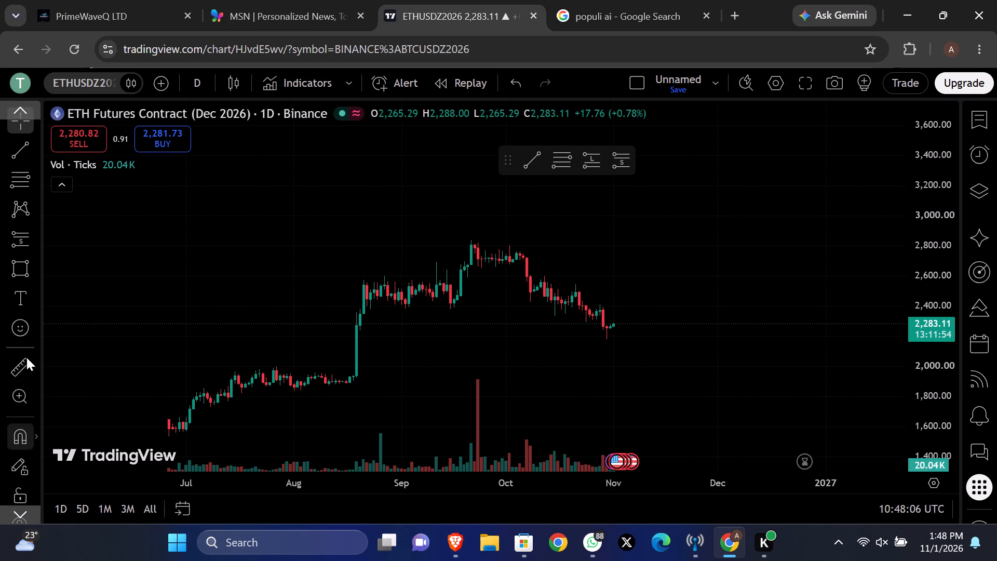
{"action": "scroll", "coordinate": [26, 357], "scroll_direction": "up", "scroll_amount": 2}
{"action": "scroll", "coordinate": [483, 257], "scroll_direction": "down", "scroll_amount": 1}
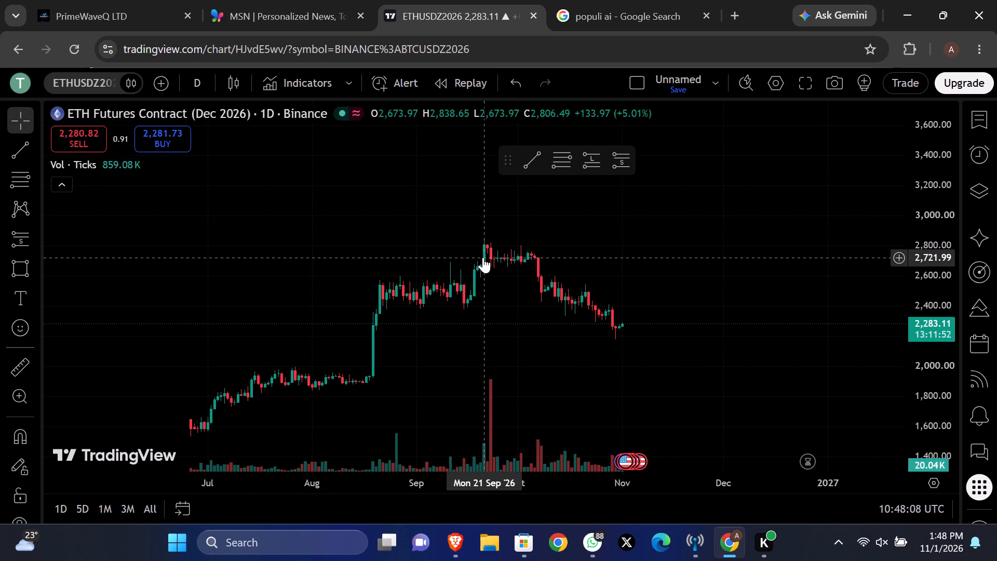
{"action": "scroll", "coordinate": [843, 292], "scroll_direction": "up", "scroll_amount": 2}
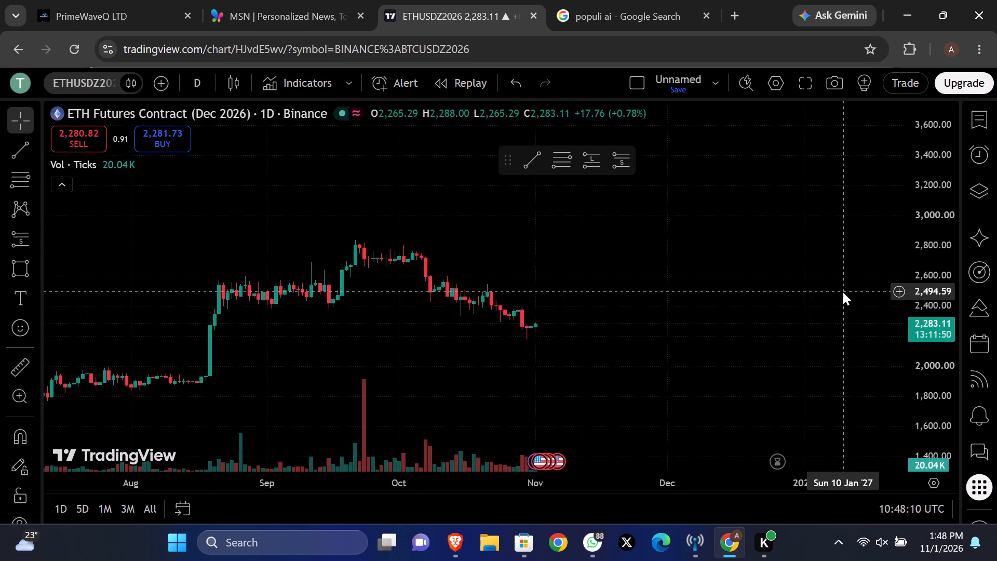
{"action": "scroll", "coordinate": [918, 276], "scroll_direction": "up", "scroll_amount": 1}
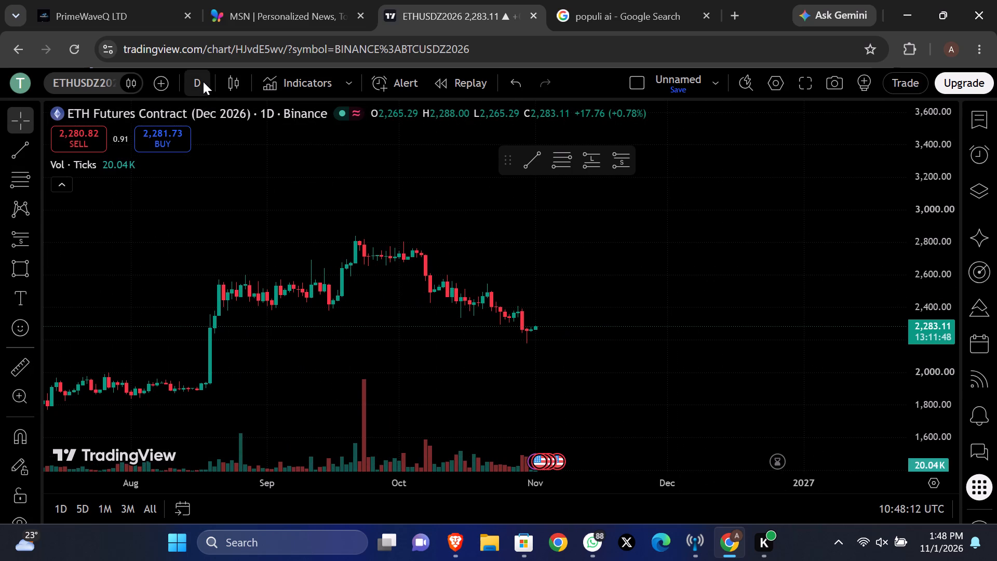